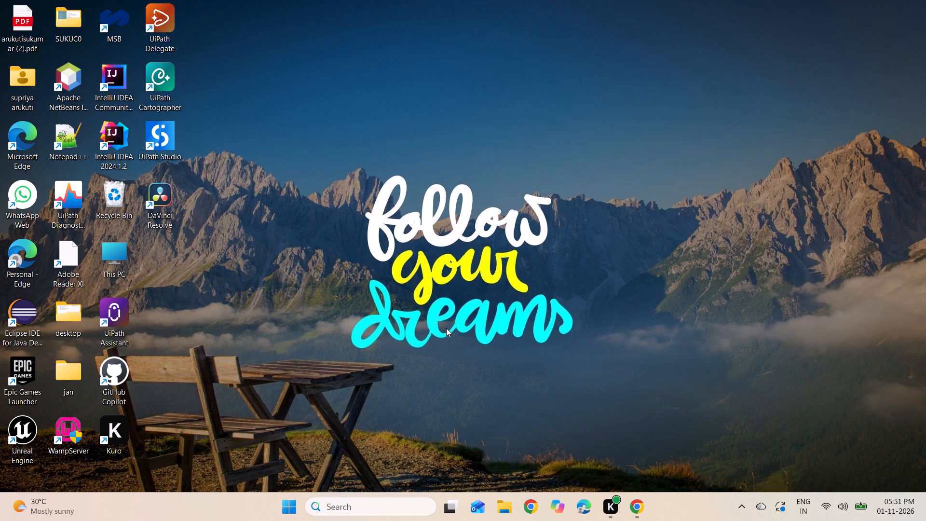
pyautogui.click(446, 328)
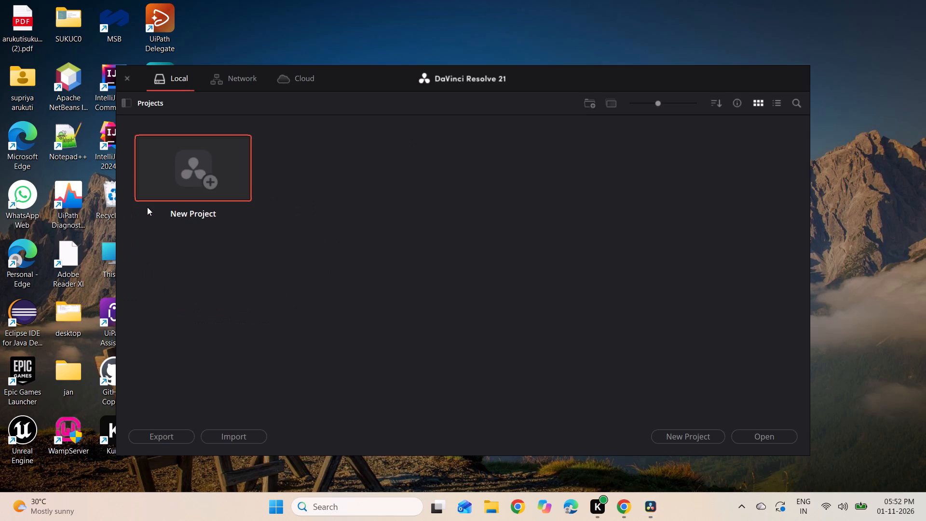
# Create a new local project named "Anvesh", keeping the default media location.
pyautogui.doubleClick(205, 163)
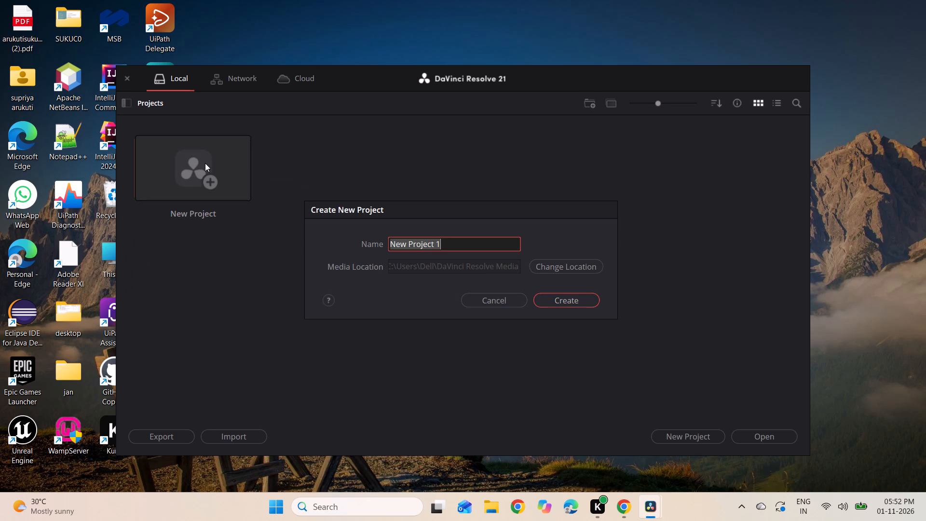
pyautogui.tripleClick(457, 240)
pyautogui.press('BackSpace')
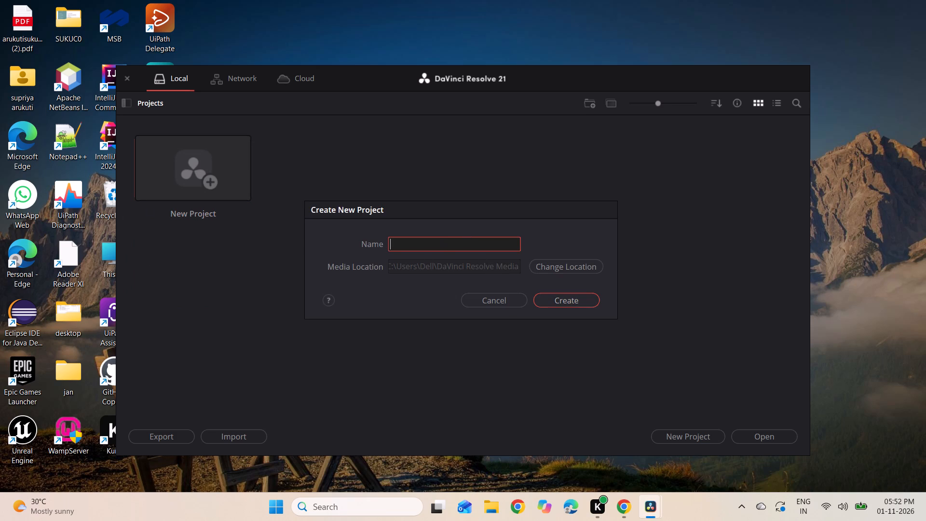
pyautogui.write('Anvesh')
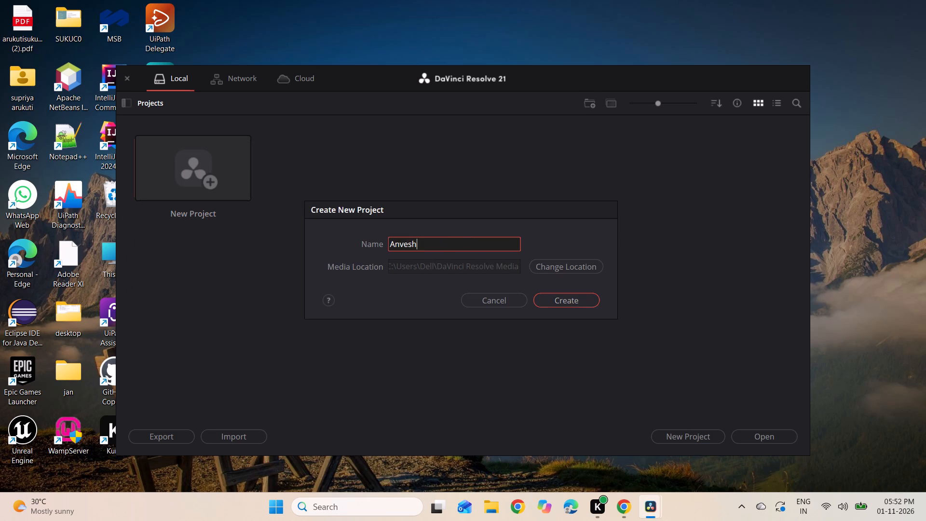
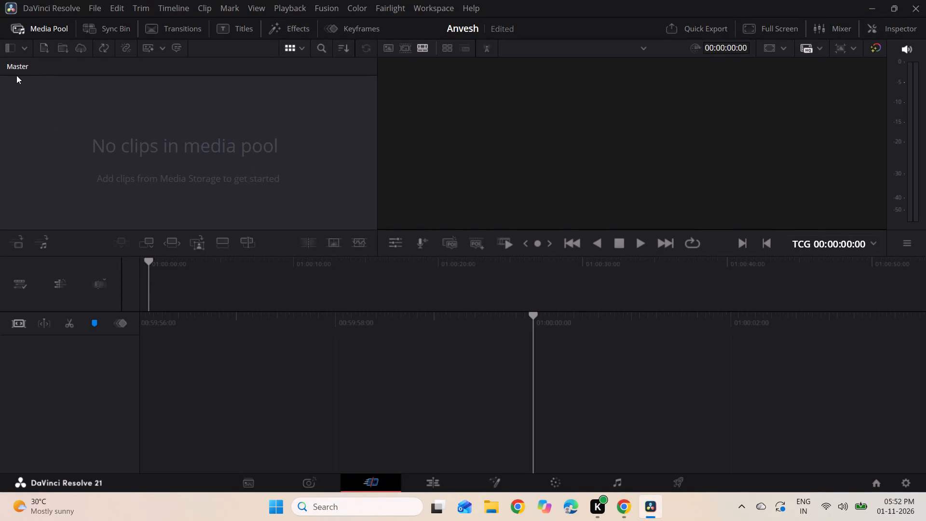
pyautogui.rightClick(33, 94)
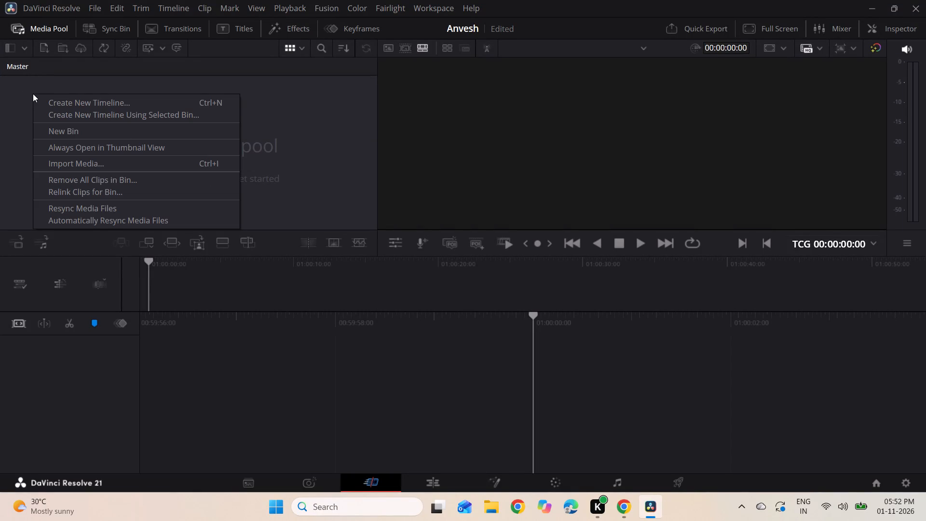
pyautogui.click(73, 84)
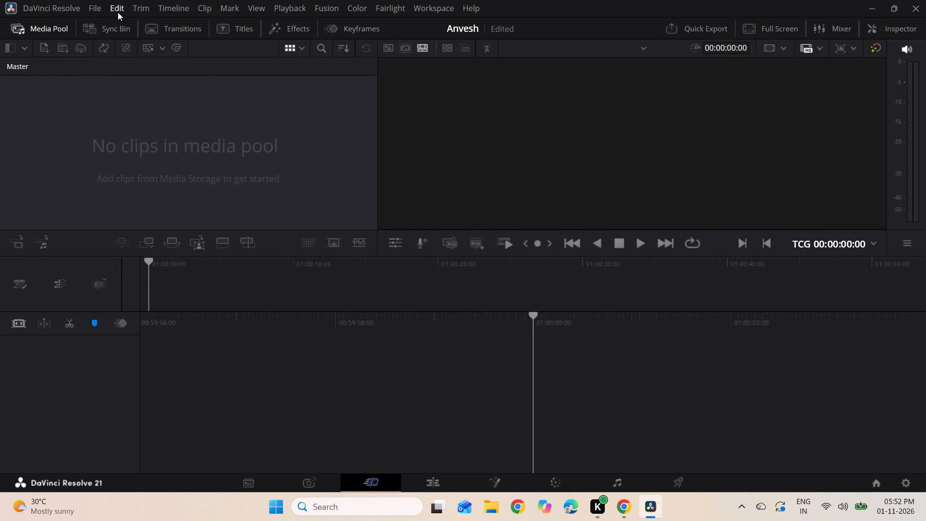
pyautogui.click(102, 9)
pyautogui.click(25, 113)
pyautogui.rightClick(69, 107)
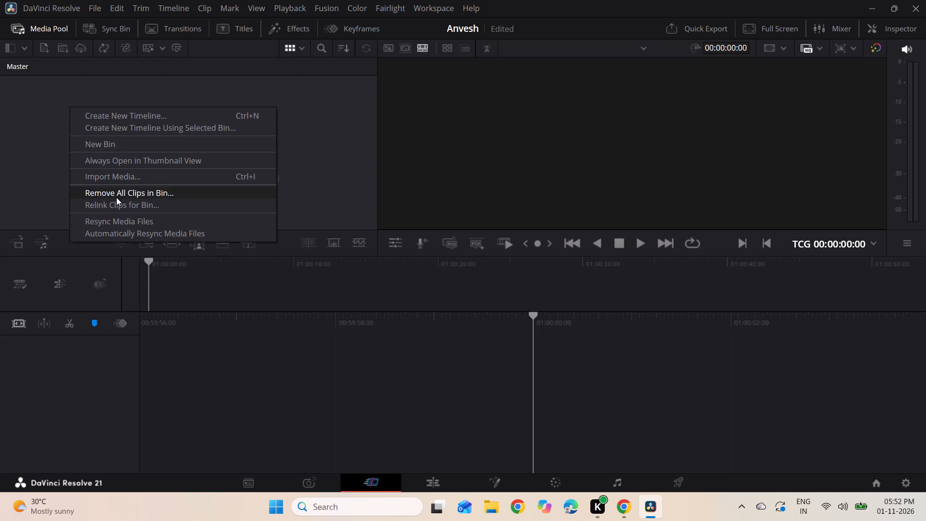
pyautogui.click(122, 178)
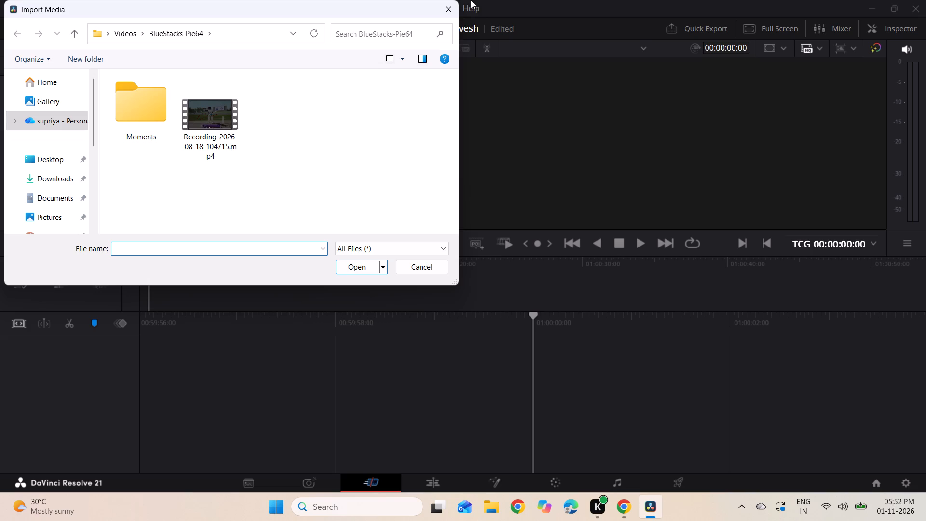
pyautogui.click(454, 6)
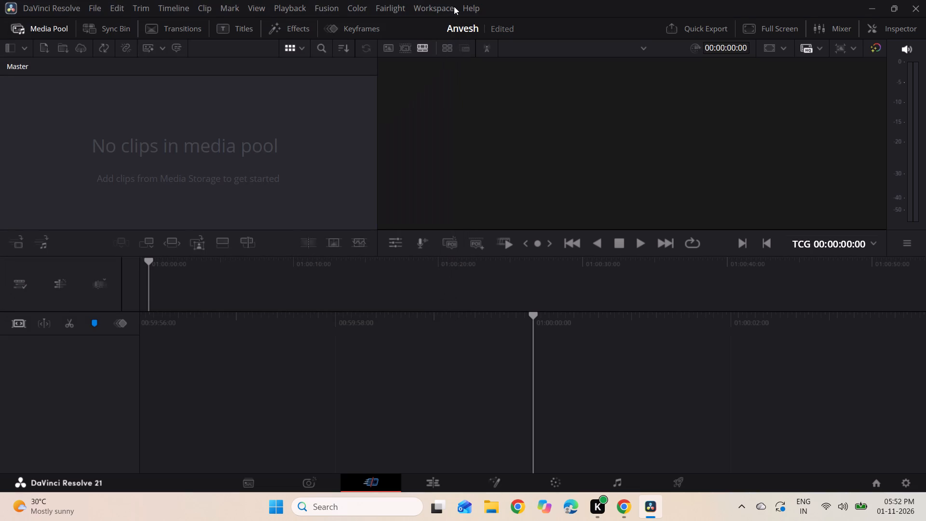
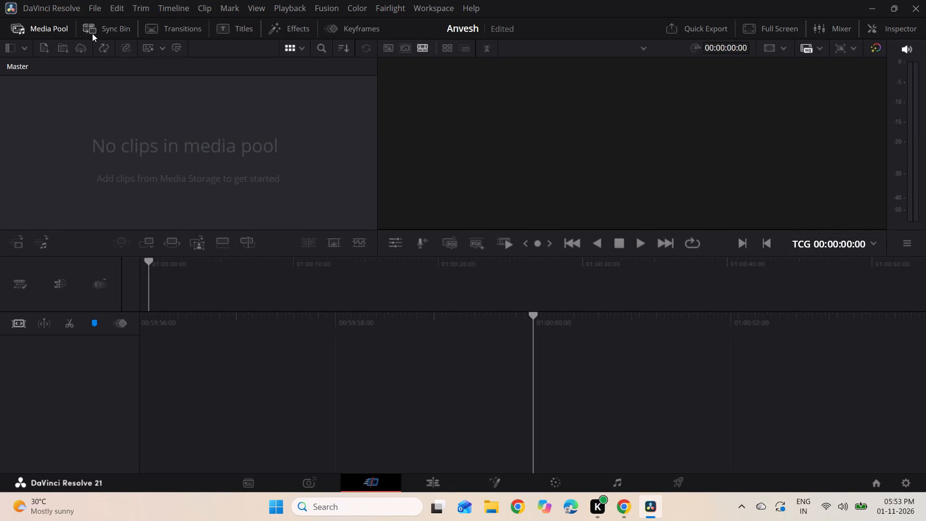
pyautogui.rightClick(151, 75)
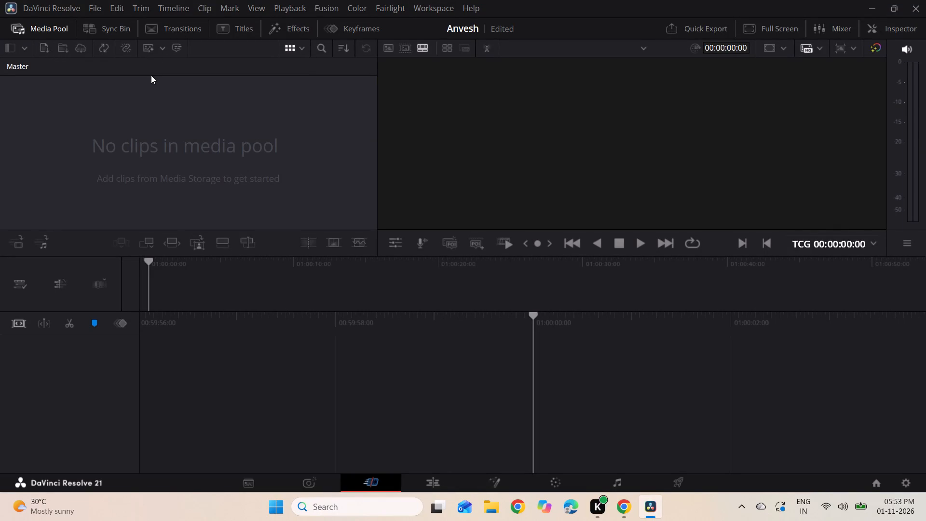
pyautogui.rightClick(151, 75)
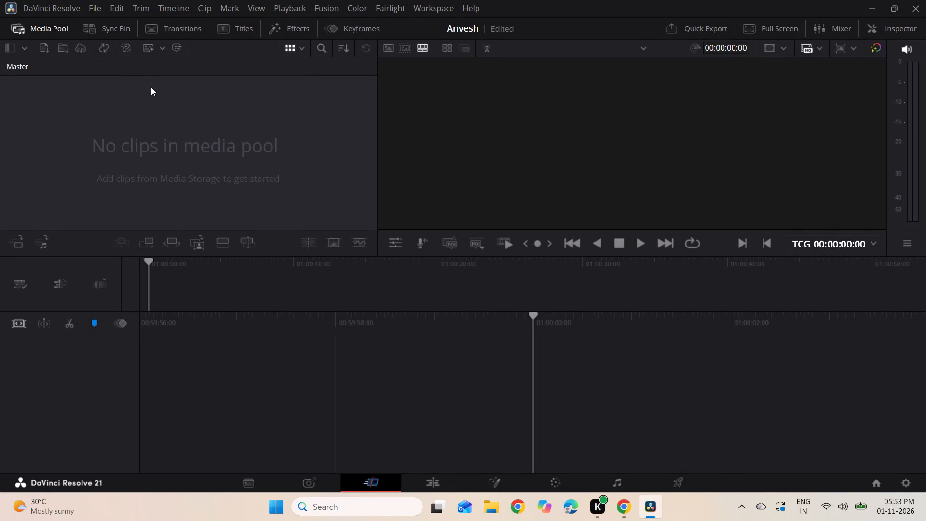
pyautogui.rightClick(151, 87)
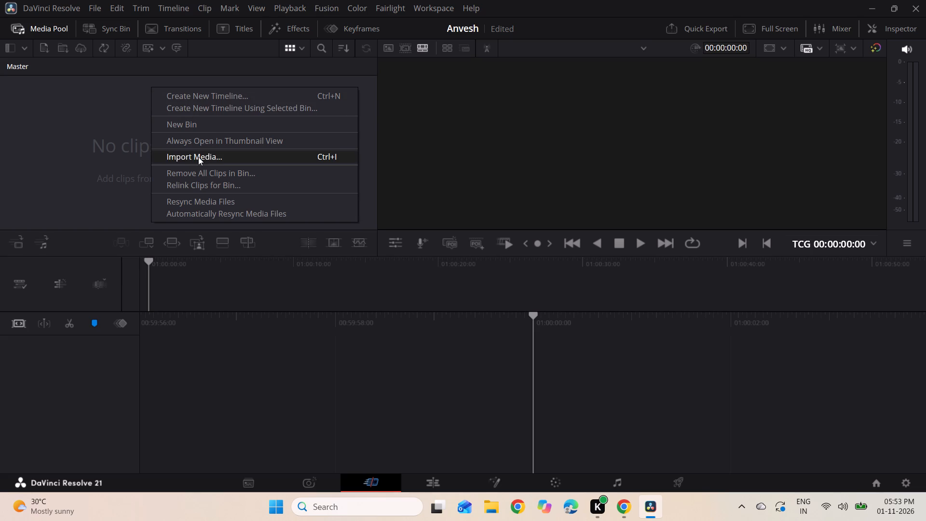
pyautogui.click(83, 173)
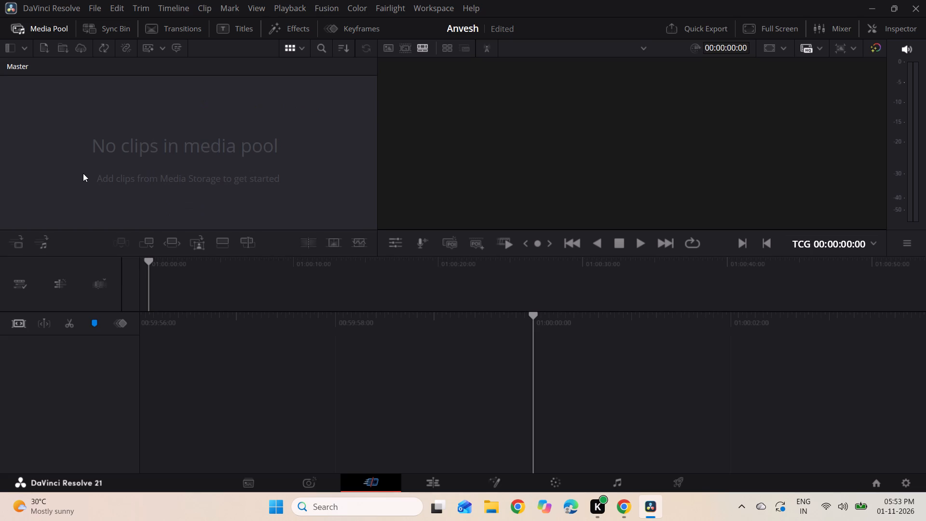
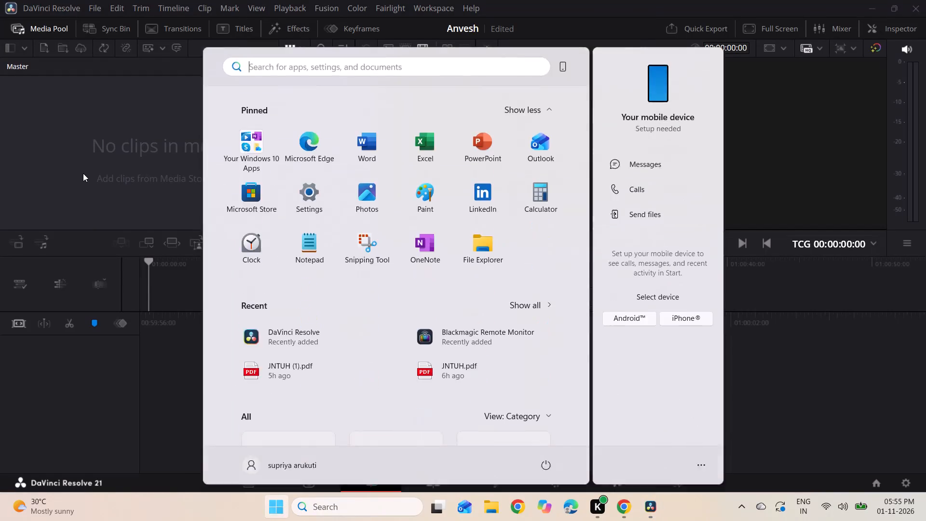
# Open Google Chrome from the system search and maximize its window.
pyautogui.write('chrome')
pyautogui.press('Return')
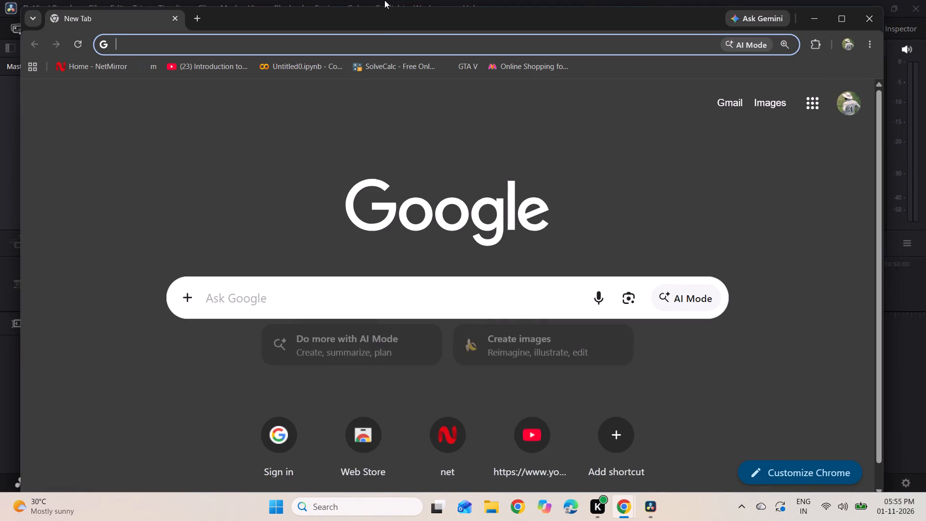
pyautogui.doubleClick(391, 16)
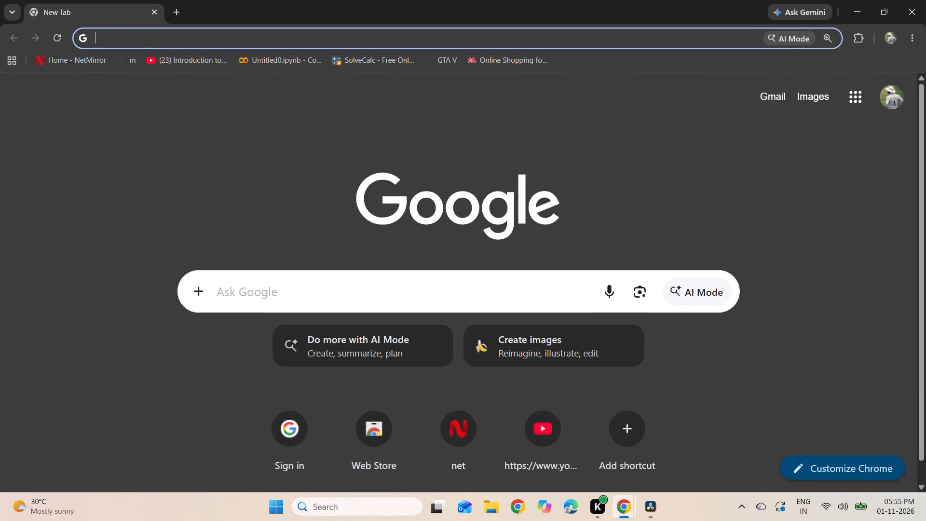
# Search Google for Gmail from the new tab page.
pyautogui.click(336, 291)
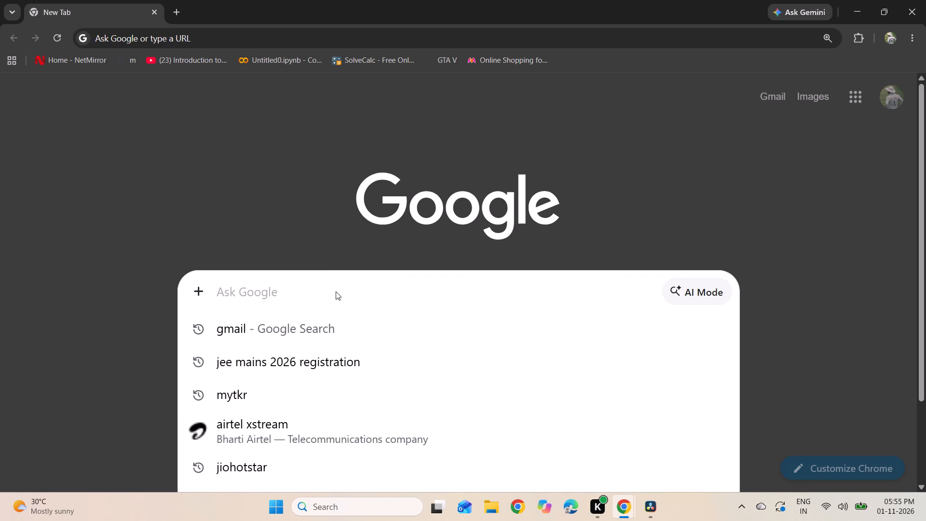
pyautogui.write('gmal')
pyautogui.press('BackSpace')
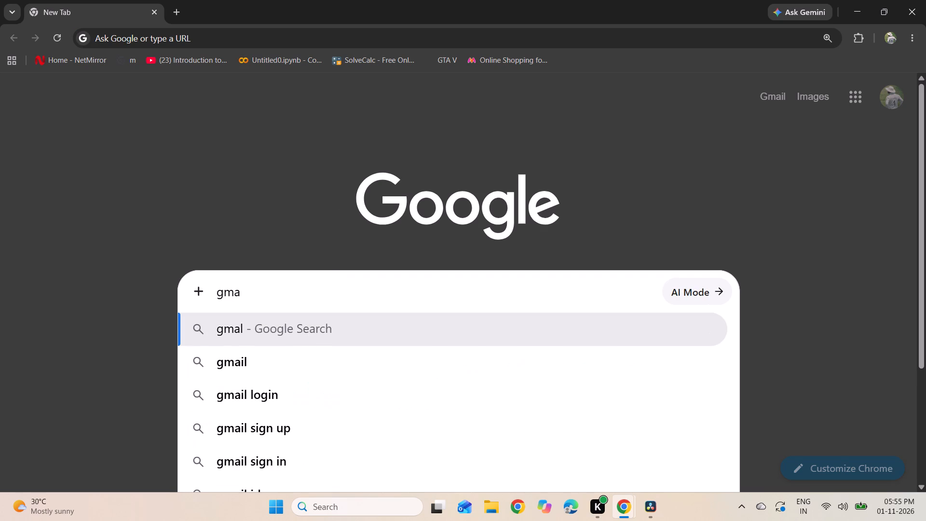
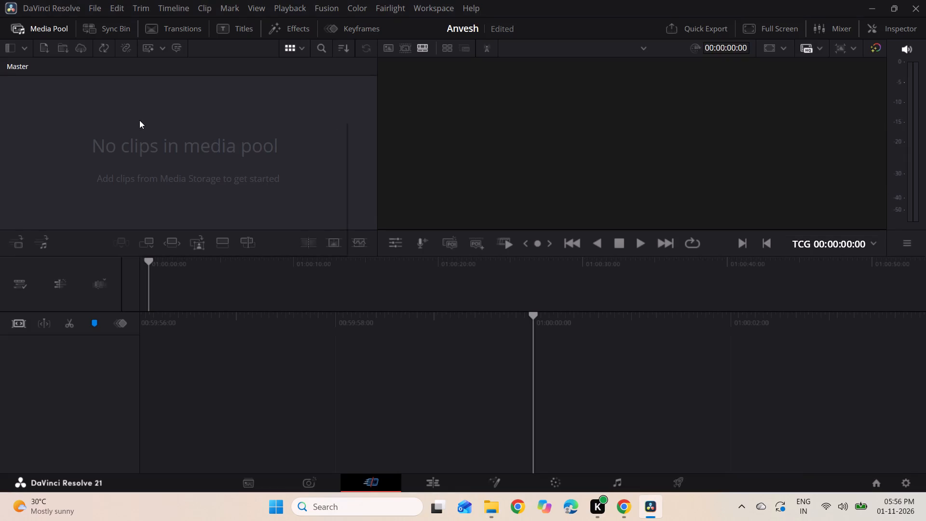
# Import the "Rural side #royalenfield #interceptor650" MP4 from Downloads into the media pool, changing the project frame rate to 25 fps.
pyautogui.click(137, 123)
pyautogui.hotkey('ctrl', 'i')
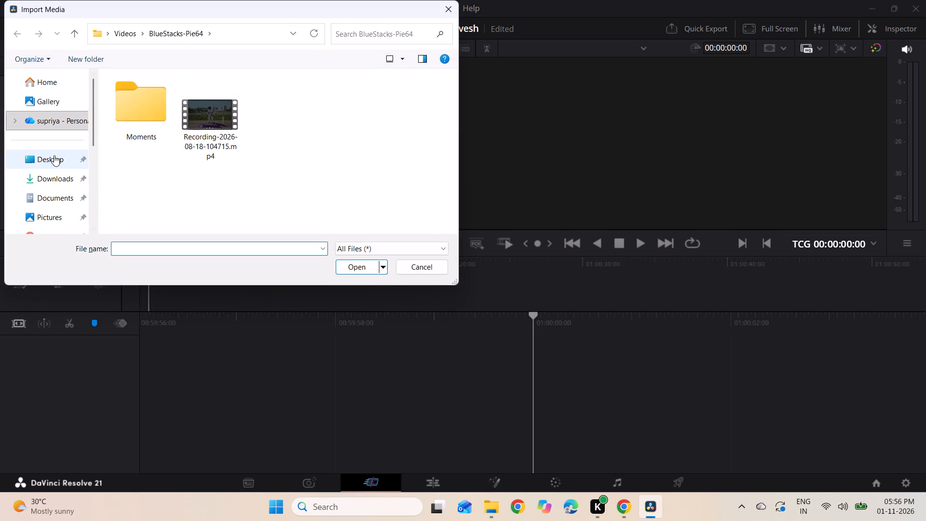
pyautogui.click(50, 180)
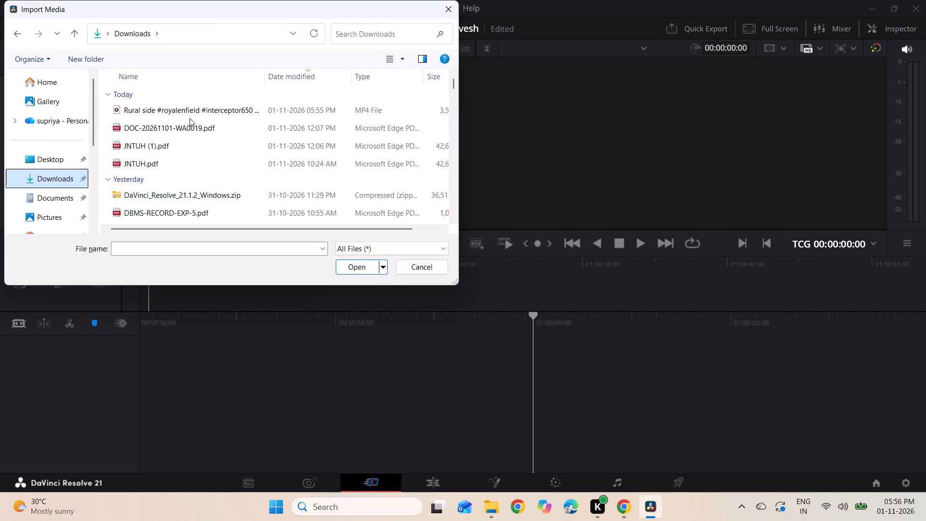
pyautogui.doubleClick(191, 108)
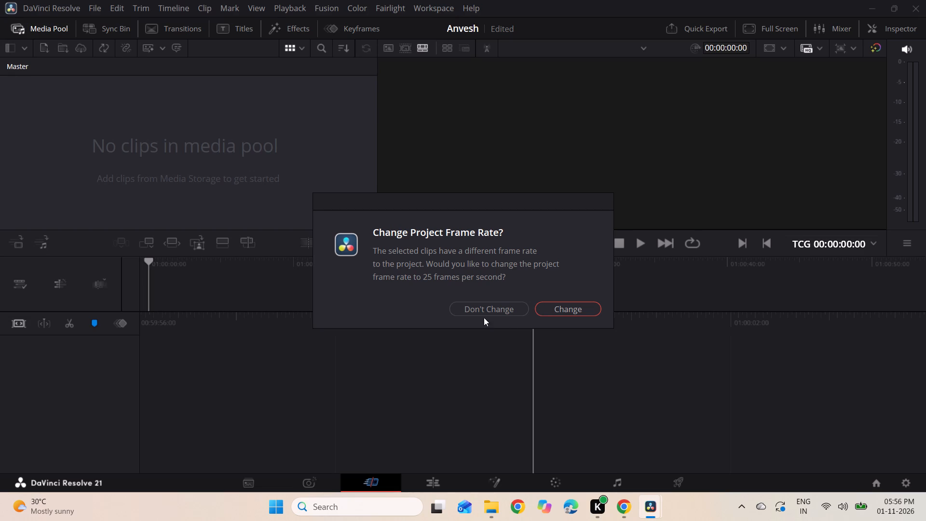
pyautogui.click(557, 311)
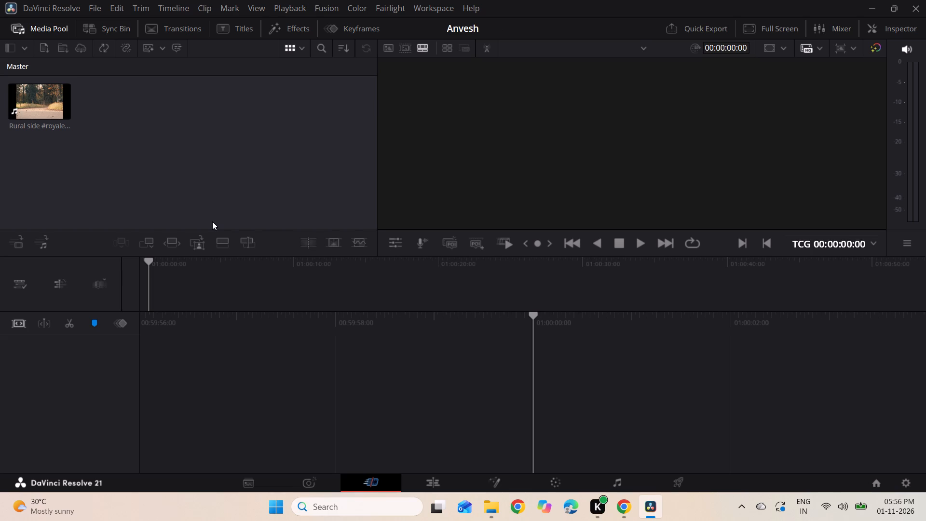
# Place the imported "Rural side" clip on the empty timeline to create a new timeline.
pyautogui.click(62, 102)
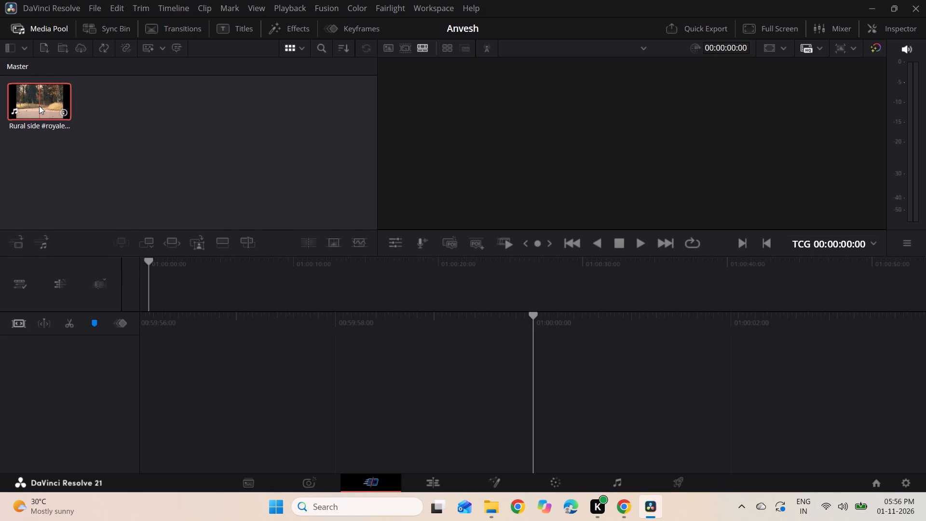
pyautogui.moveTo(39, 106); pyautogui.dragTo(214, 387)
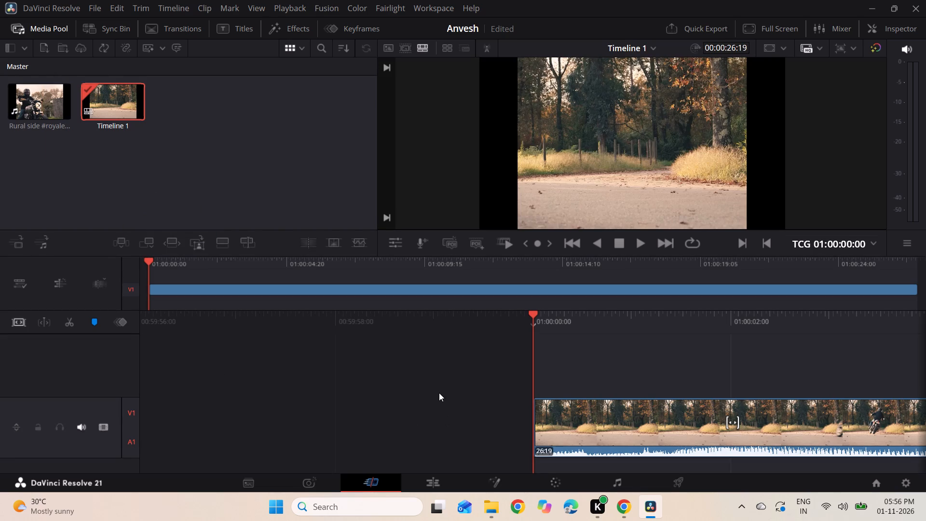
# Play the "Rural side" clip through to its end for review, and return the playhead to the start.
pyautogui.press('space')
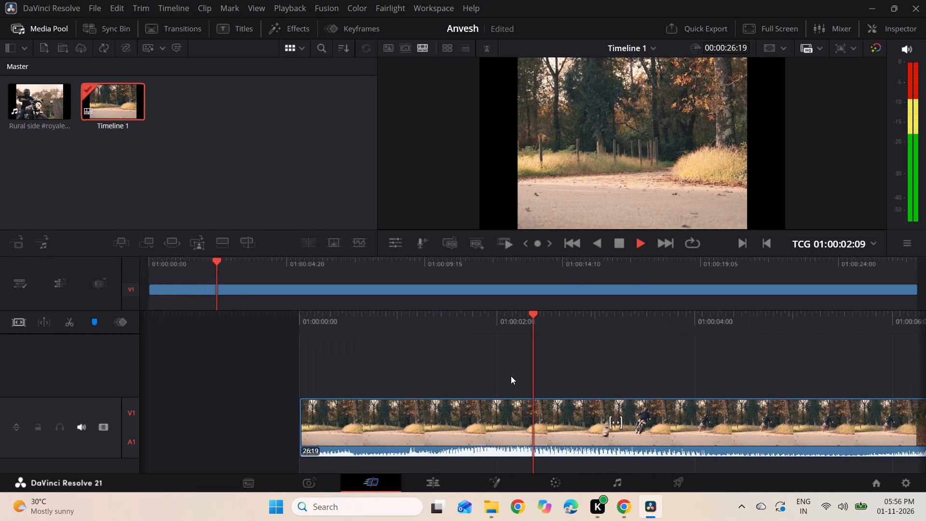
pyautogui.hotkey('ctrl', 'F3')
pyautogui.hotkey('ctrl', 'F3')
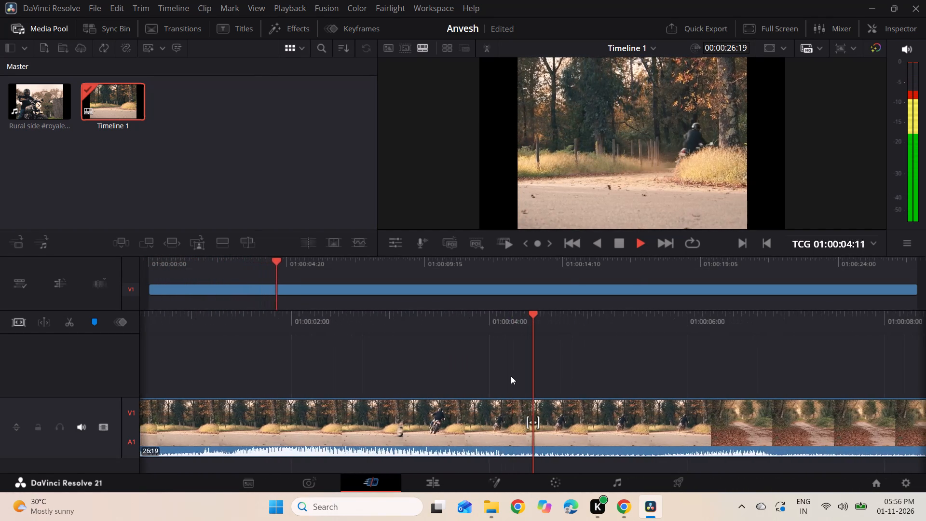
pyautogui.hotkey('ctrl', 'F3')
pyautogui.hotkey('ctrl', 'F3')
pyautogui.hotkey('ctrl', 'F3')
pyautogui.hotkey('ctrl', 'F3')
pyautogui.hotkey('ctrl', 'F3')
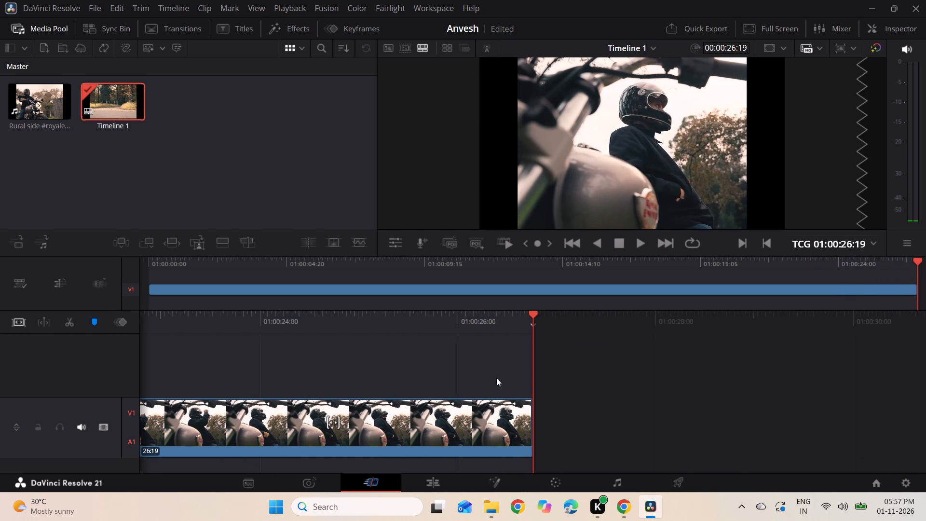
pyautogui.hscroll(20, 367, 401)
pyautogui.hscroll(18, 367, 401)
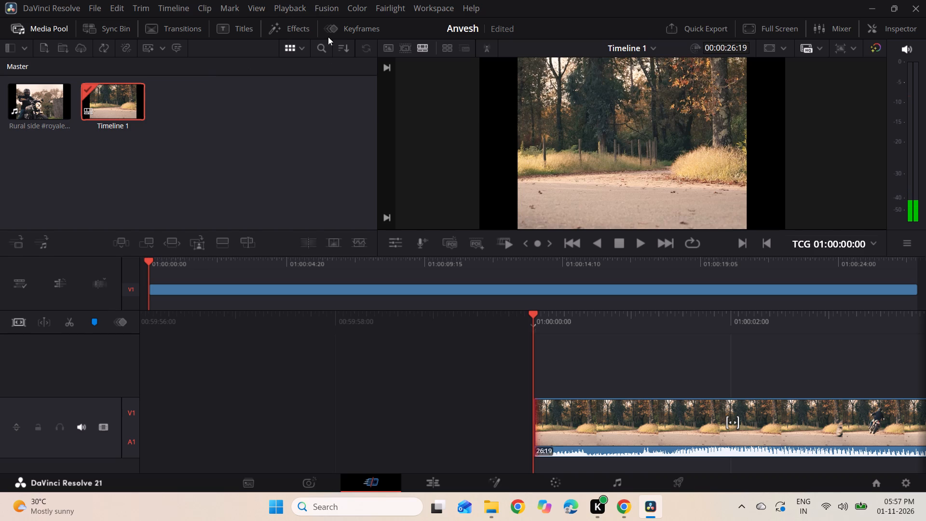
# Apply the CCTV Fusion effect to the "Rural side" clip on track V1.
pyautogui.click(294, 24)
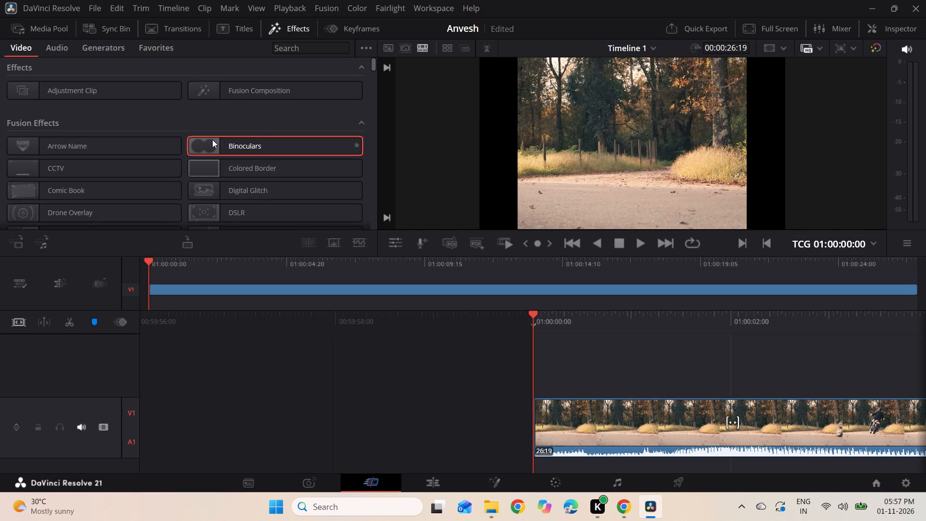
pyautogui.click(106, 165)
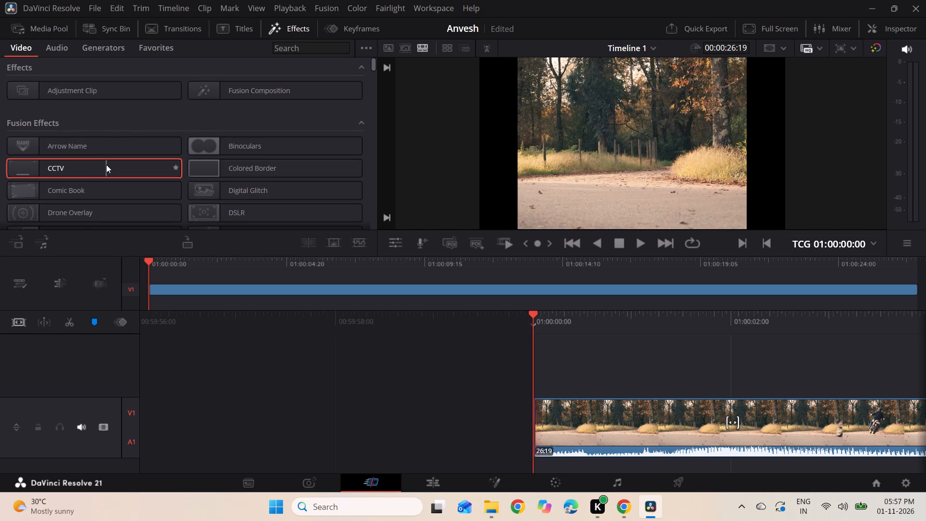
pyautogui.moveTo(126, 174); pyautogui.dragTo(461, 316)
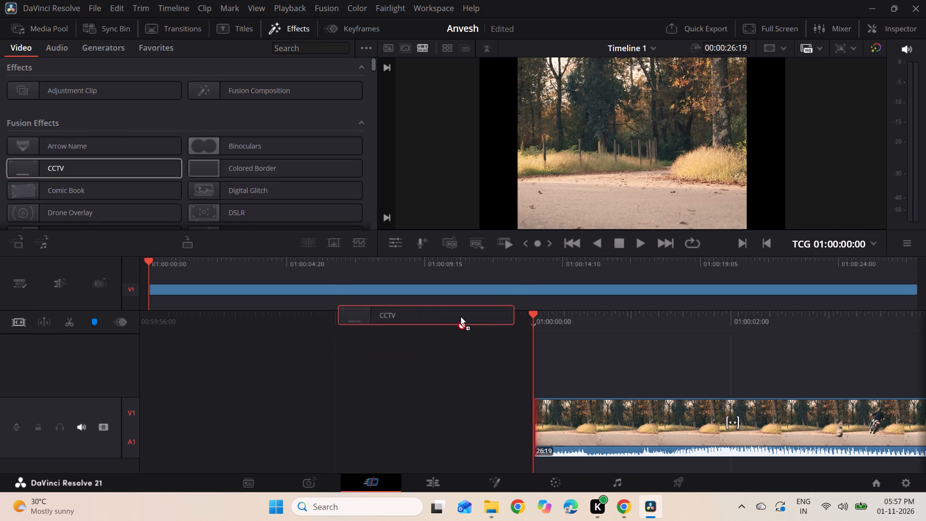
pyautogui.moveTo(461, 316); pyautogui.dragTo(651, 434)
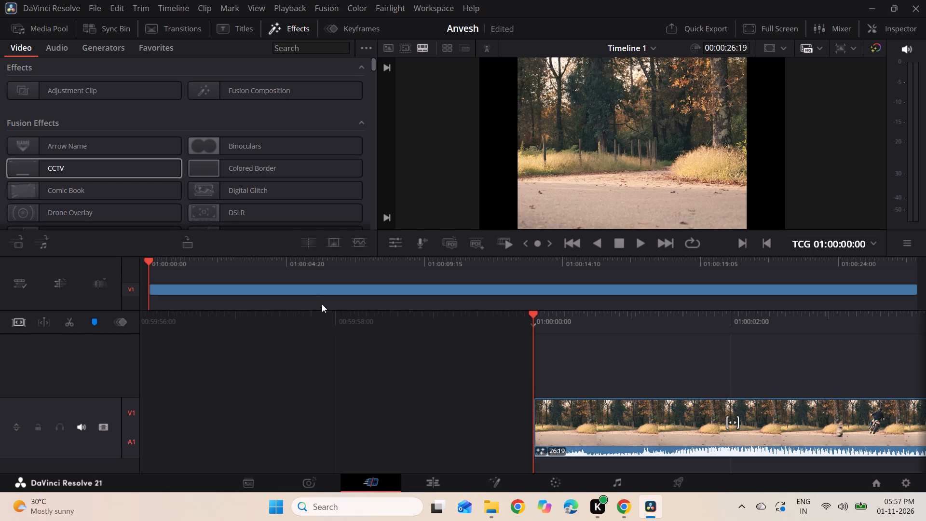
# Apply the Arrow Name Fusion effect to the "Rural side" clip on track V1.
pyautogui.hscroll(-1, 647, 358)
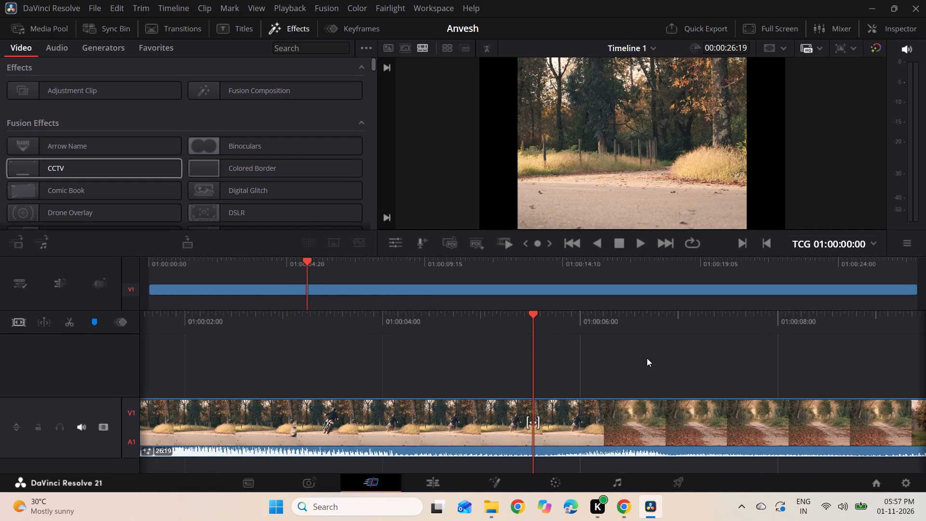
pyautogui.click(647, 358)
pyautogui.click(534, 417)
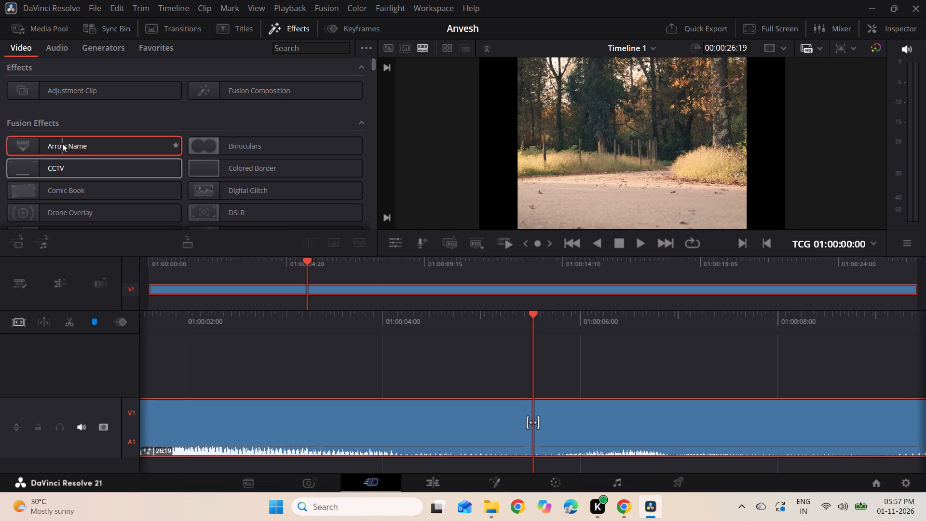
pyautogui.moveTo(62, 143); pyautogui.dragTo(329, 293)
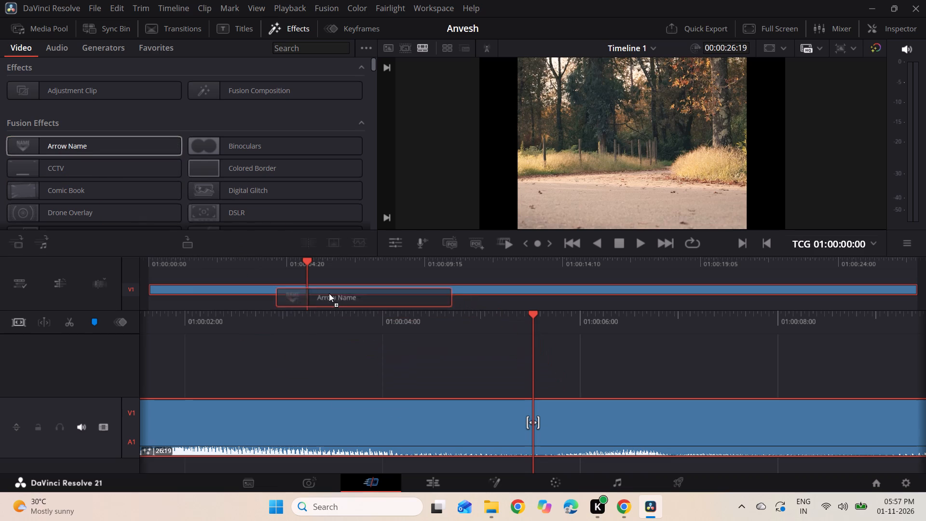
pyautogui.moveTo(329, 293); pyautogui.dragTo(321, 289)
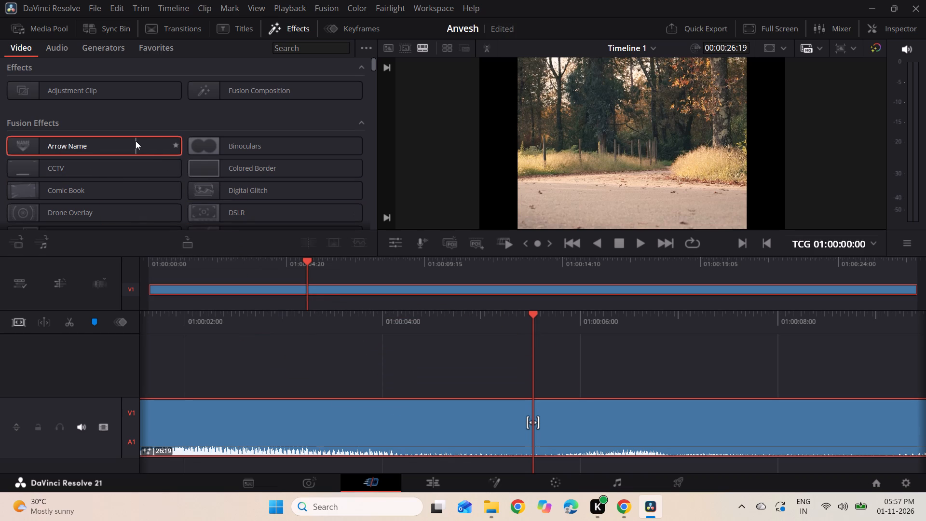
pyautogui.doubleClick(136, 141)
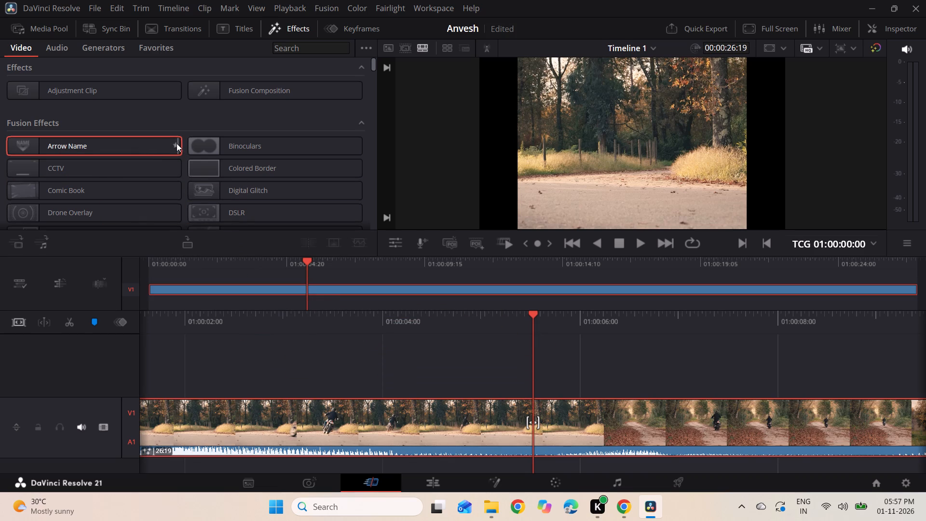
# Mark the Arrow Name effect as a favourite.
pyautogui.click(177, 143)
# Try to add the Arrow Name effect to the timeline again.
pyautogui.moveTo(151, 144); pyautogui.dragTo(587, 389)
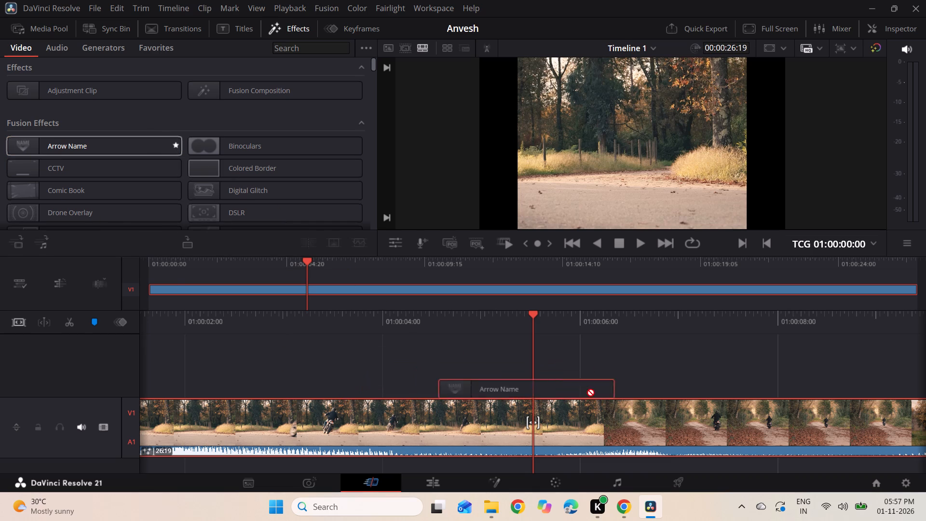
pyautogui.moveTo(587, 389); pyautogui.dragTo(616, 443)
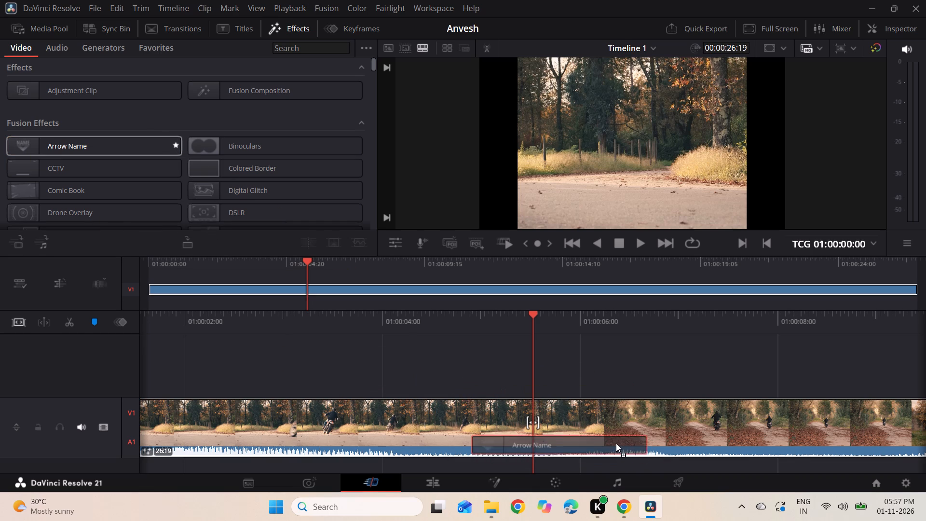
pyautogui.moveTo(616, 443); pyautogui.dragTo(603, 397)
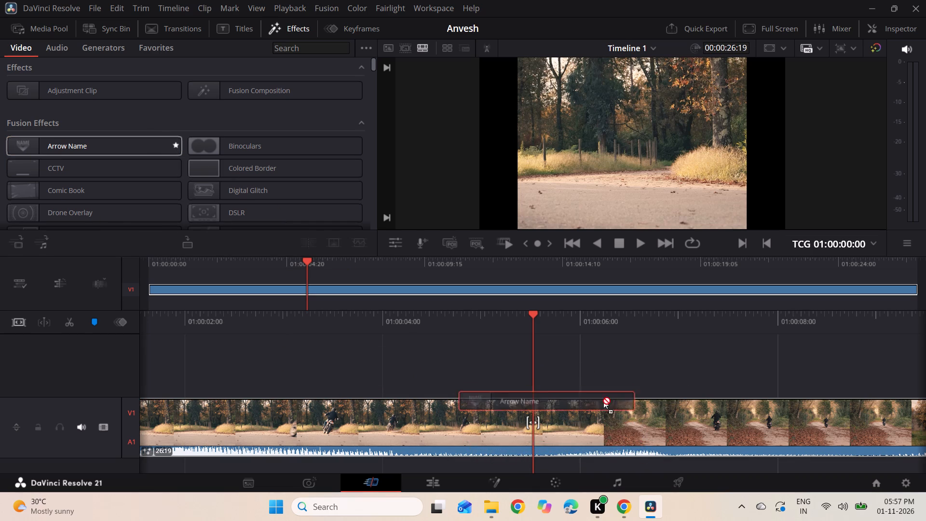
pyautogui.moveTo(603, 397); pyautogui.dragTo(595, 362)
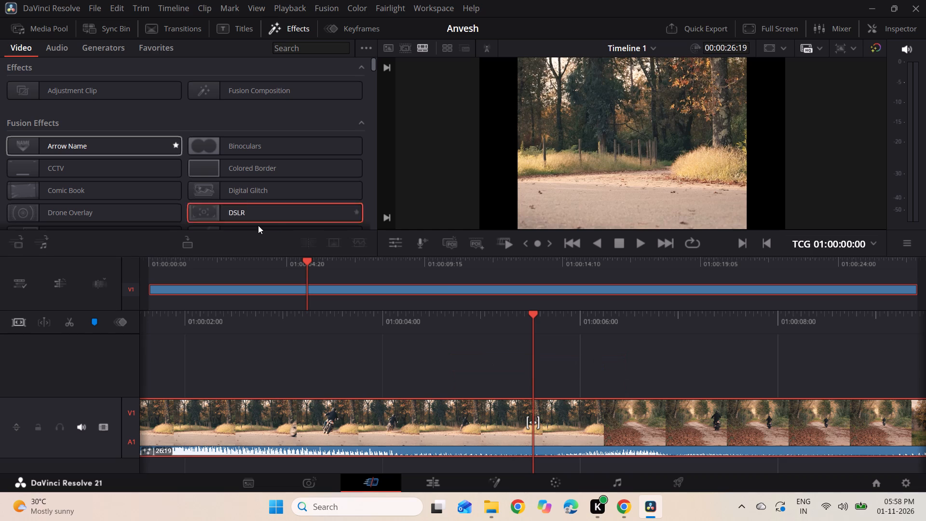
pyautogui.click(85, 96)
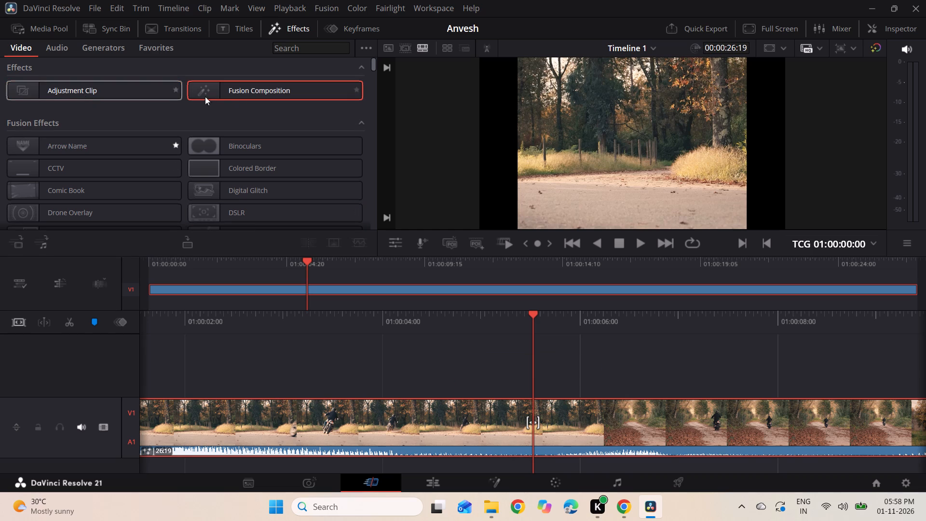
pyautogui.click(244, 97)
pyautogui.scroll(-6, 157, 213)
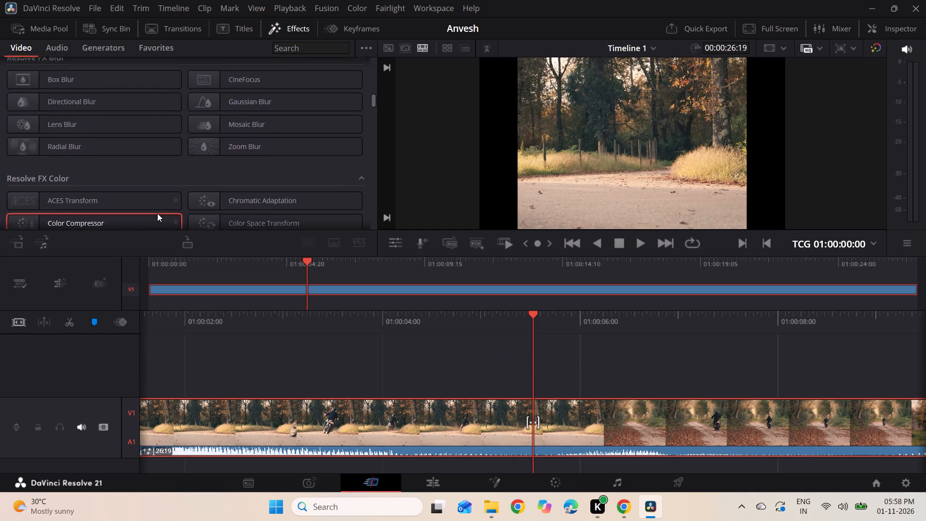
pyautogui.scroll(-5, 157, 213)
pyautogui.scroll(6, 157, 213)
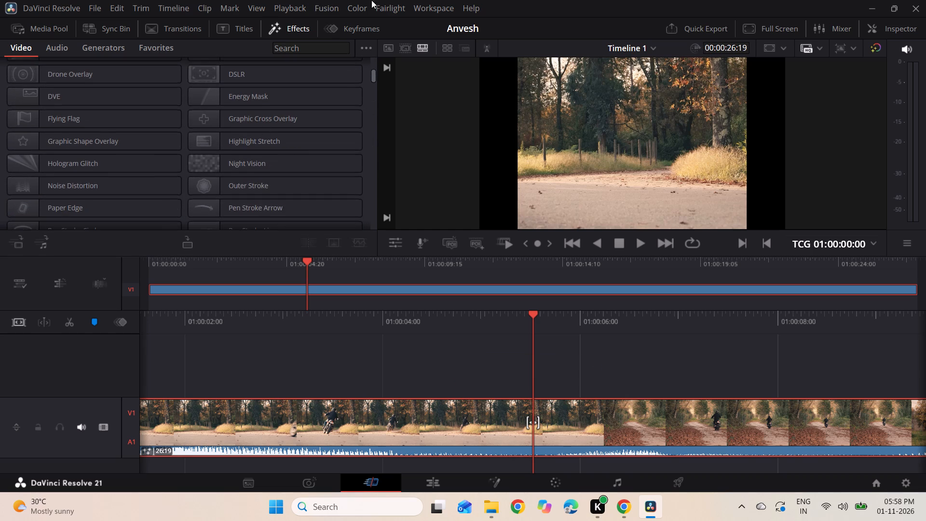
# Show the clip's keyframe parameters and scrub through the timeline to examine the CCTV and Arrow Name effects in the picture.
pyautogui.click(348, 26)
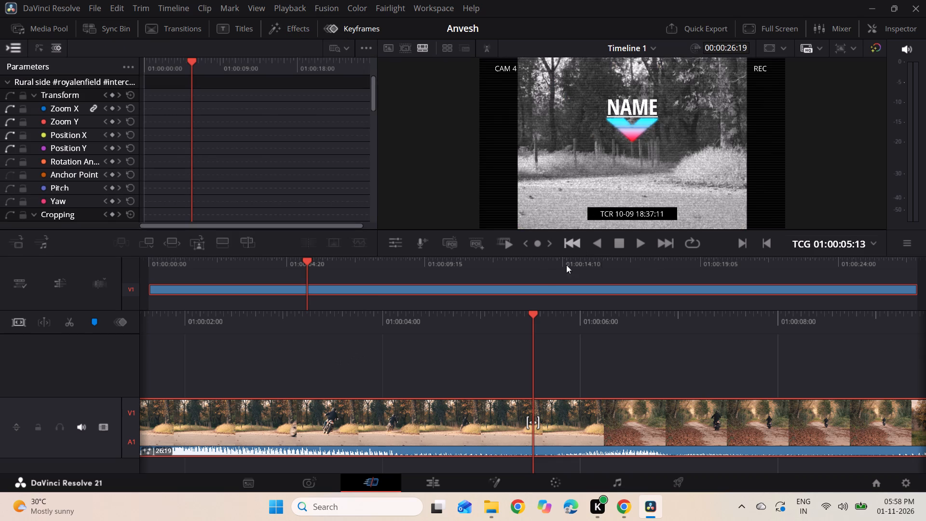
pyautogui.hscroll(4, 468, 298)
pyautogui.hscroll(-2, 468, 298)
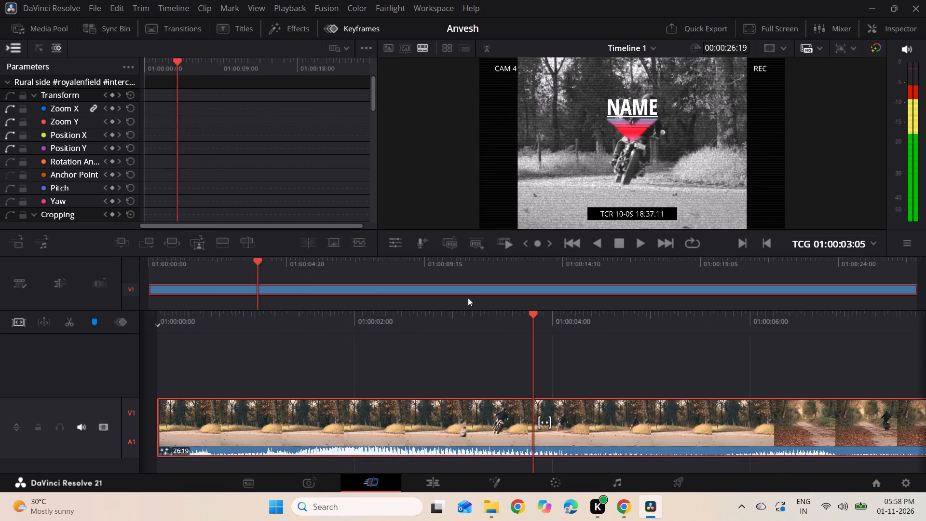
pyautogui.hscroll(-15, 468, 298)
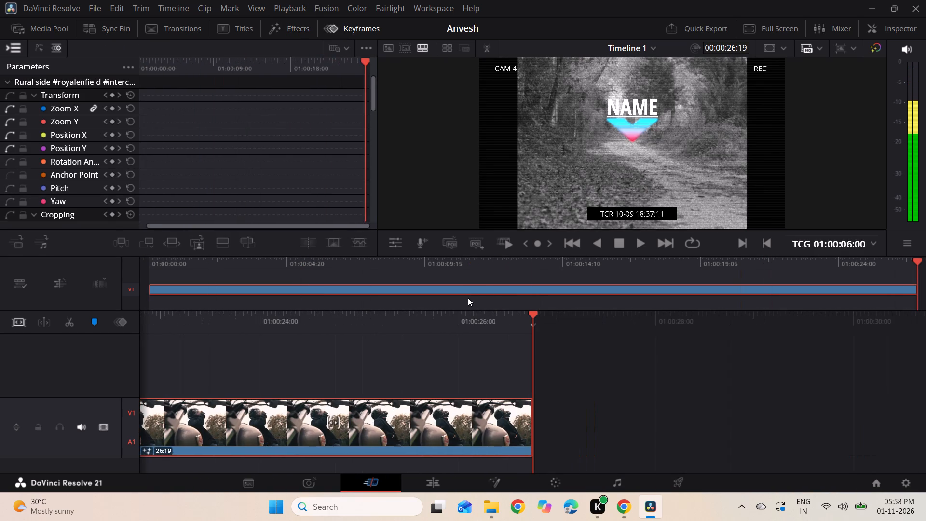
pyautogui.hscroll(-5, 468, 298)
pyautogui.hscroll(12, 468, 298)
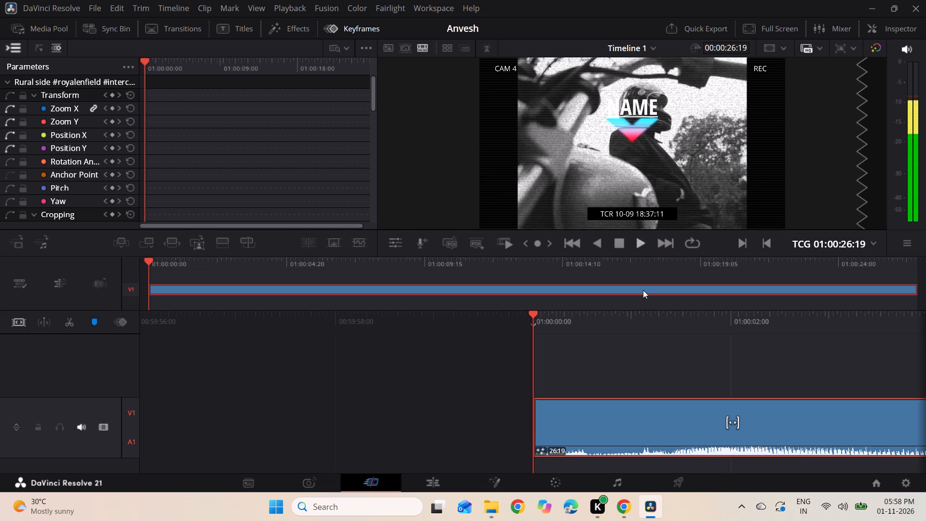
pyautogui.hscroll(-1, 642, 305)
pyautogui.click(643, 120)
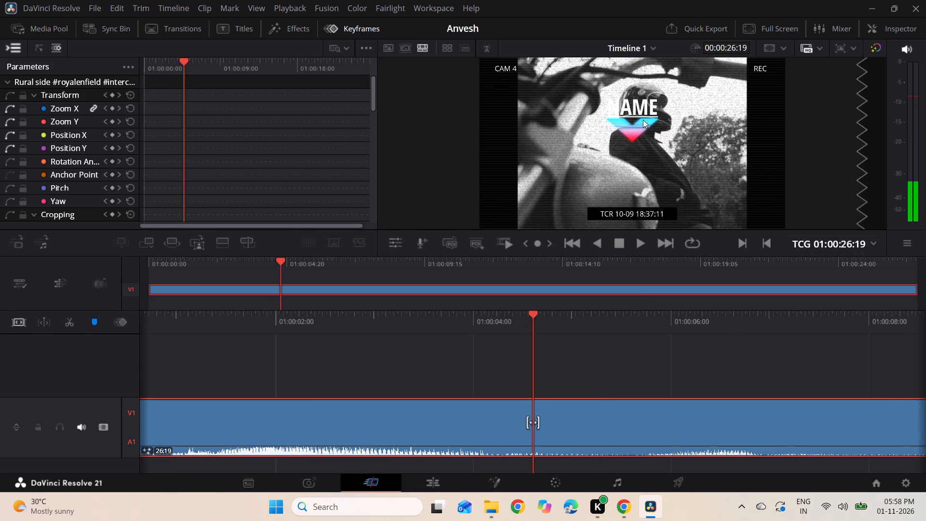
# Look through the "Rural side" clip's keyframe parameters, from the Transform group down to the Arrow Name title settings.
pyautogui.scroll(2, 68, 135)
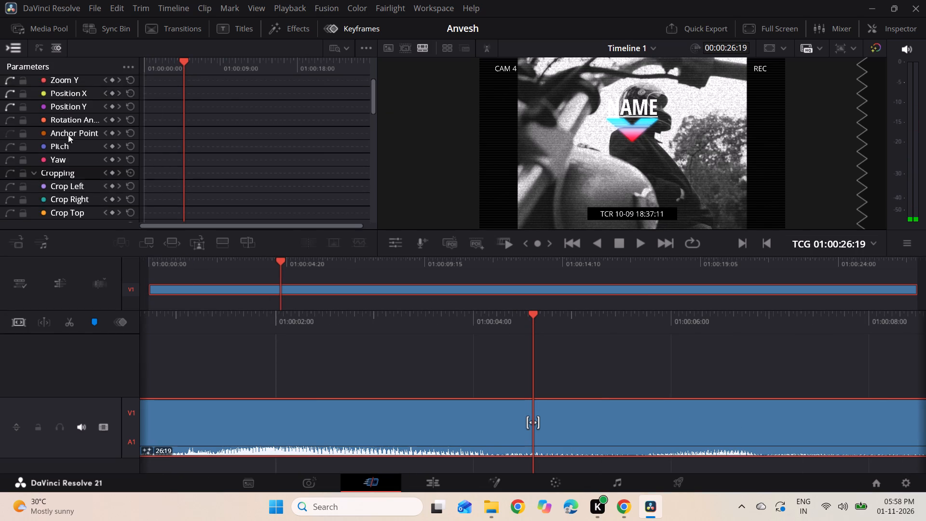
pyautogui.scroll(4, 68, 135)
pyautogui.click(52, 91)
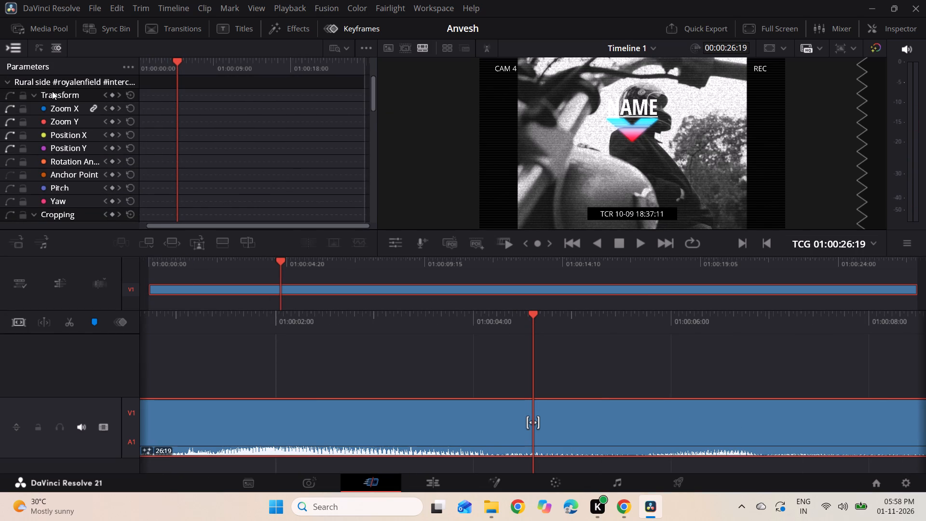
pyautogui.scroll(-3, 70, 166)
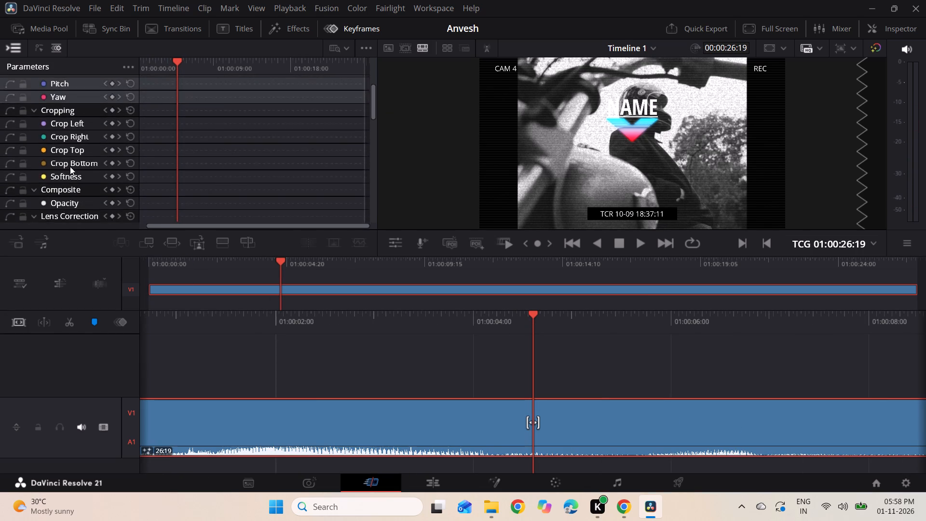
pyautogui.scroll(-15, 70, 166)
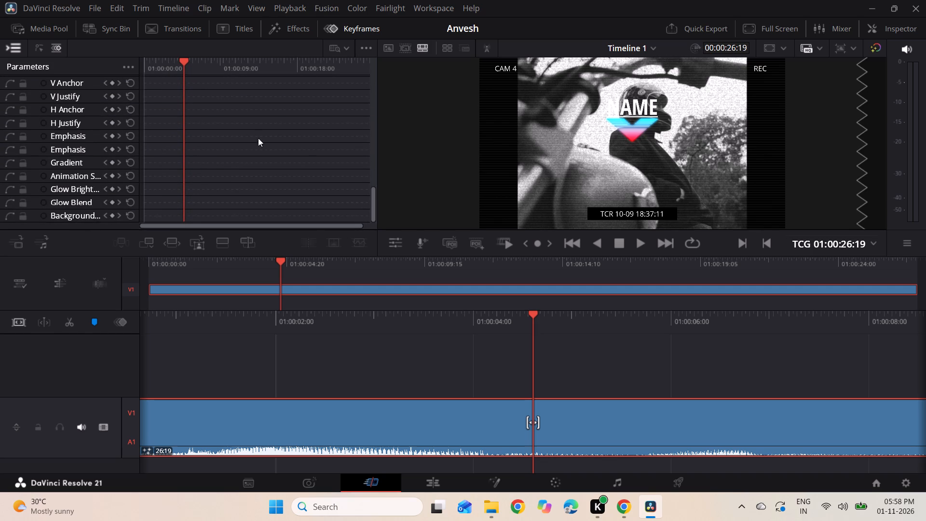
pyautogui.tripleClick(641, 104)
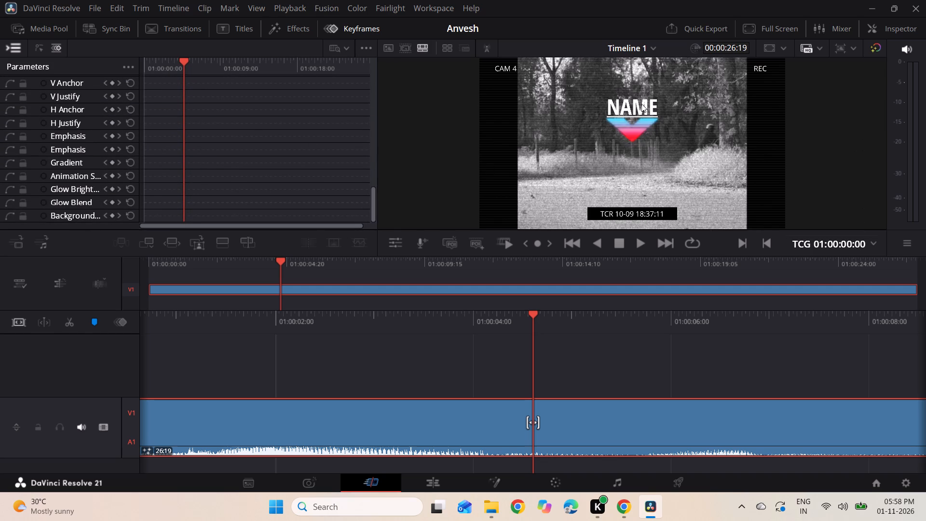
# Scrub the playhead back to the start of Timeline 1, checking the CCTV and Arrow Name effects in the picture.
pyautogui.hscroll(-2, 449, 408)
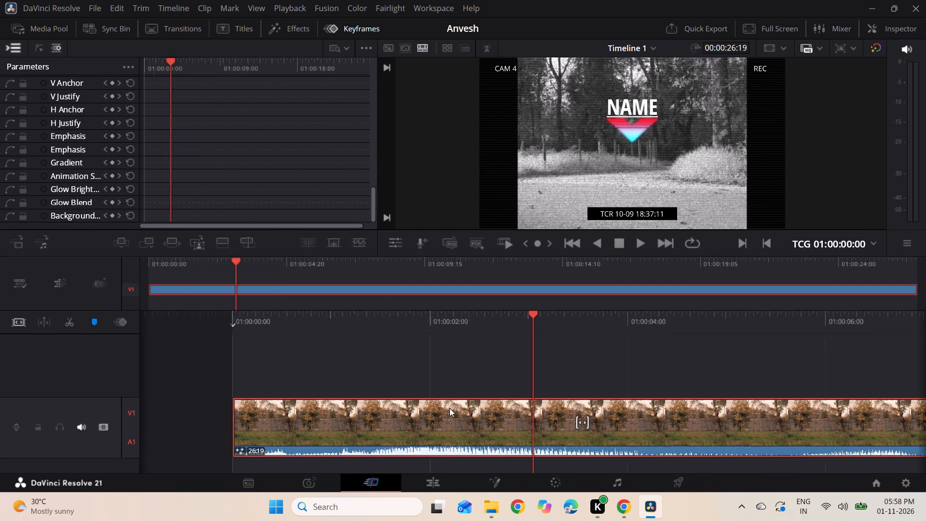
pyautogui.hscroll(-6, 449, 408)
pyautogui.hscroll(14, 449, 408)
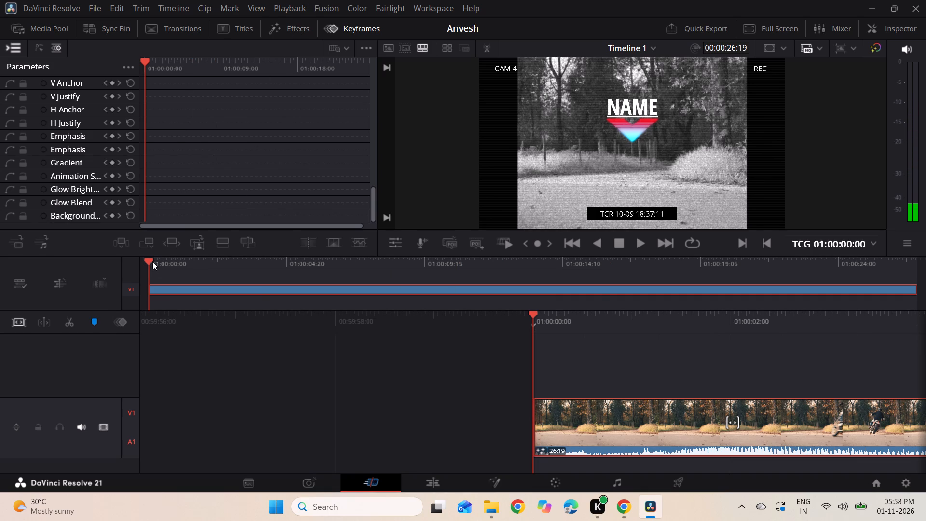
# Undo the Arrow Name and CCTV effects on the "Rural side" clip.
pyautogui.hotkey('ctrl', 'z')
pyautogui.hotkey('ctrl', 'z')
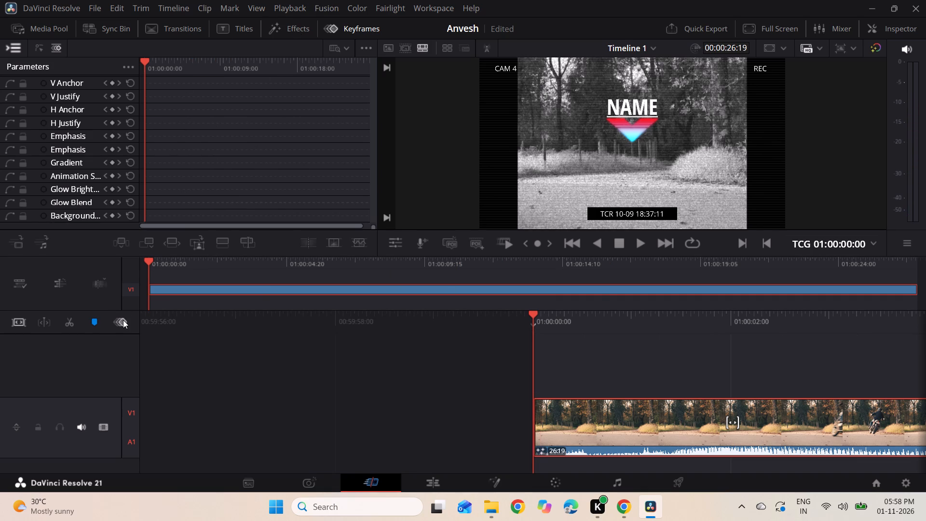
pyautogui.hotkey('ctrl', 'z')
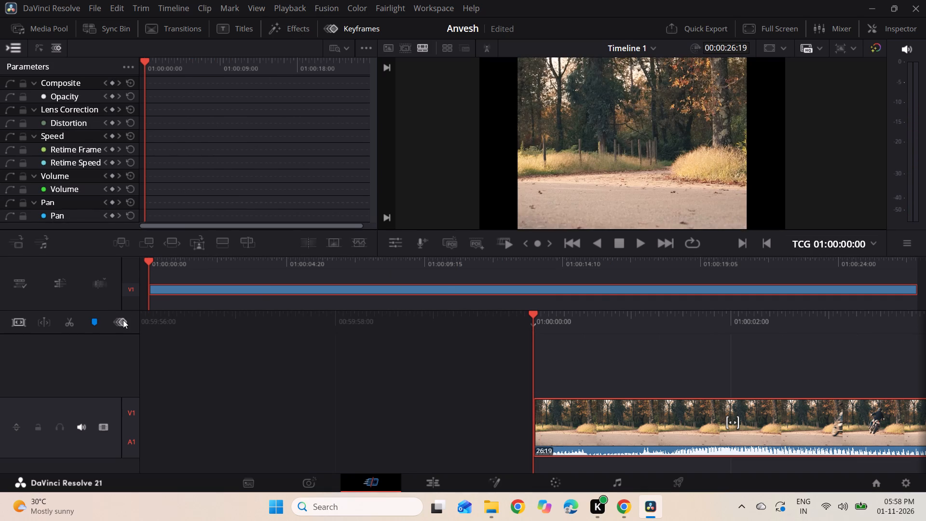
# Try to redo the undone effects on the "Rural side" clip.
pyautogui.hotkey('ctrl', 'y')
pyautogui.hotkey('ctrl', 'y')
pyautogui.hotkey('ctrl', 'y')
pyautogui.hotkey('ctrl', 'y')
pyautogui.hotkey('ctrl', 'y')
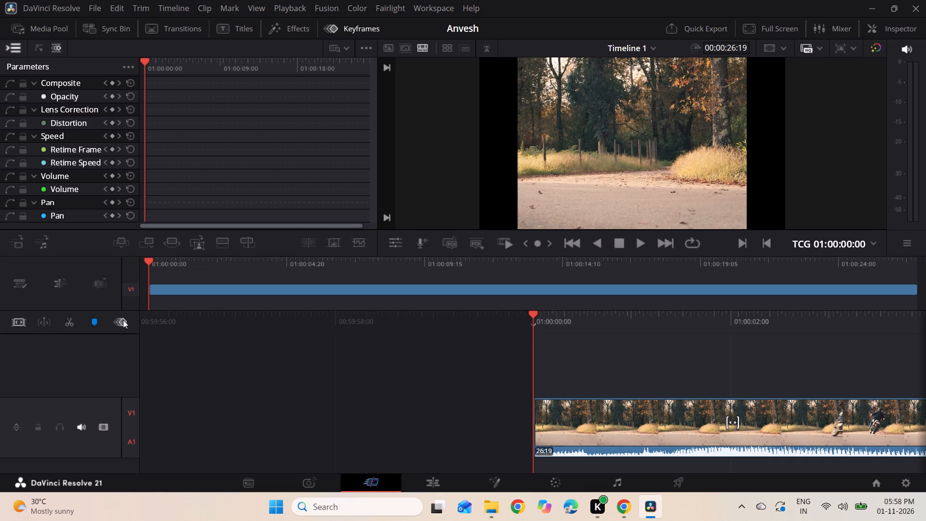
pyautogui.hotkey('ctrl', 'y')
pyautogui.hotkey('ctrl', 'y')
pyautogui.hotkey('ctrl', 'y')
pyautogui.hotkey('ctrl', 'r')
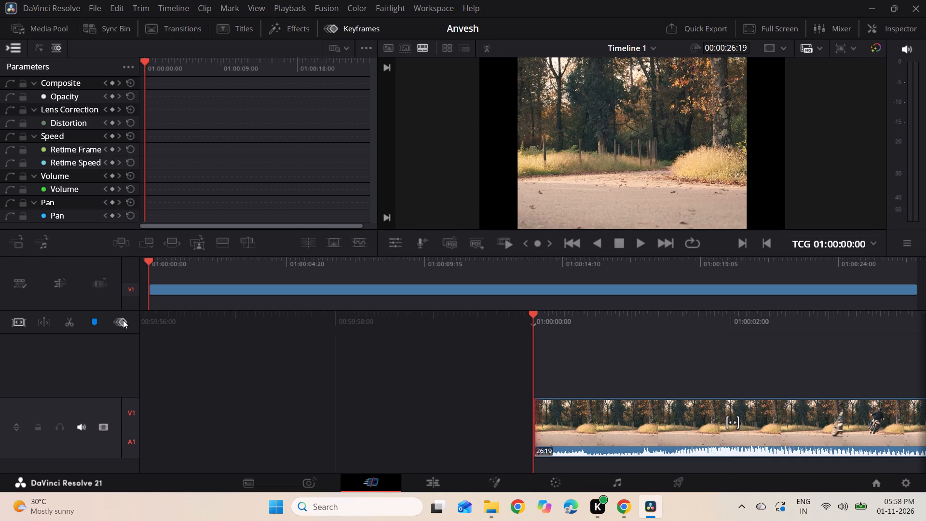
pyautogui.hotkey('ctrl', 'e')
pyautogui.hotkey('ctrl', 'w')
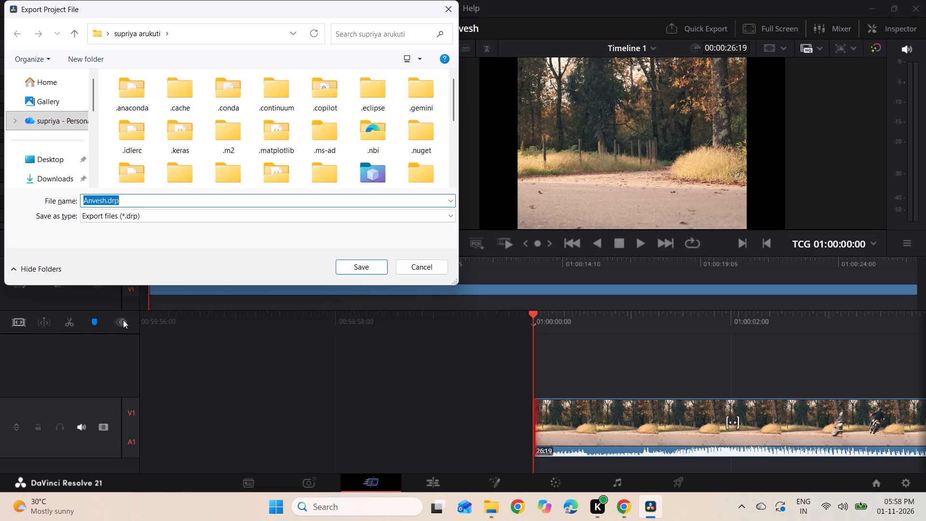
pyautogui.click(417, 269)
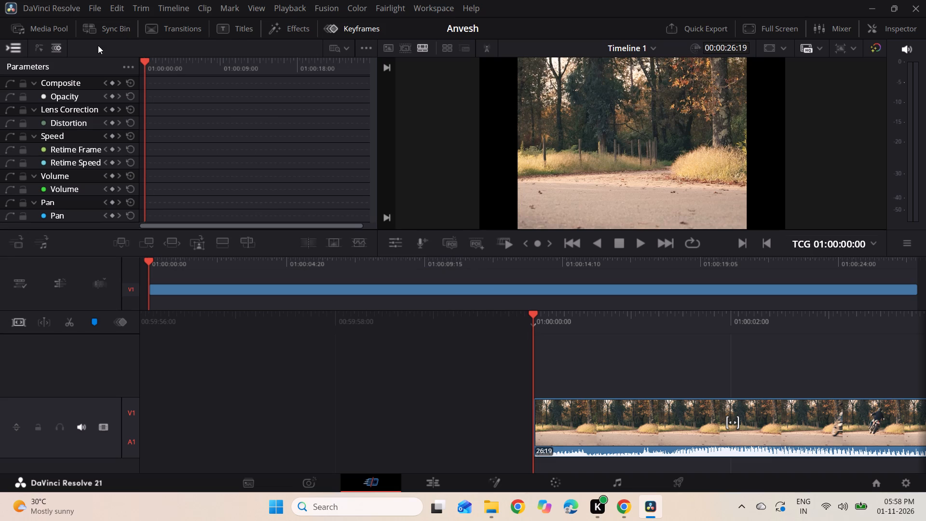
# Browse the video transitions from Dissolve through Fusion Transitions and preview Horizon Reveal.
pyautogui.click(166, 30)
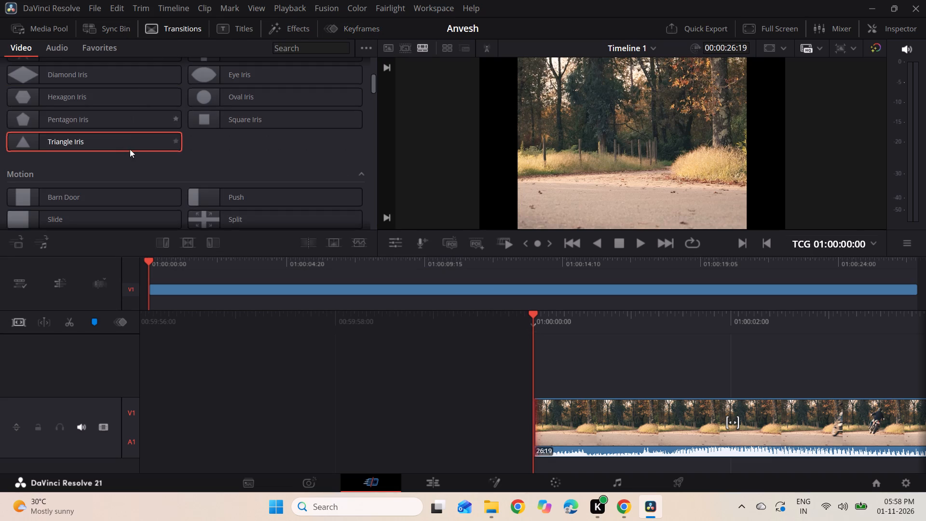
pyautogui.scroll(7, 130, 146)
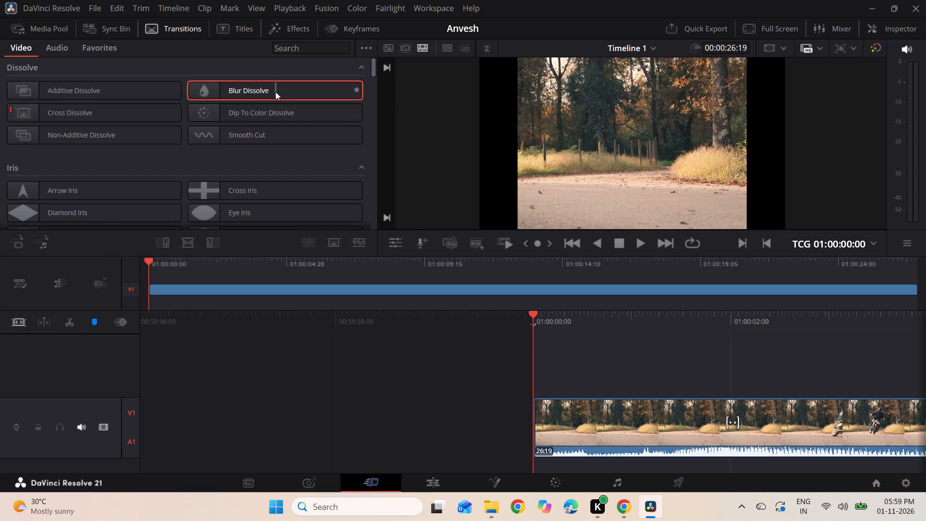
pyautogui.scroll(-1, 280, 123)
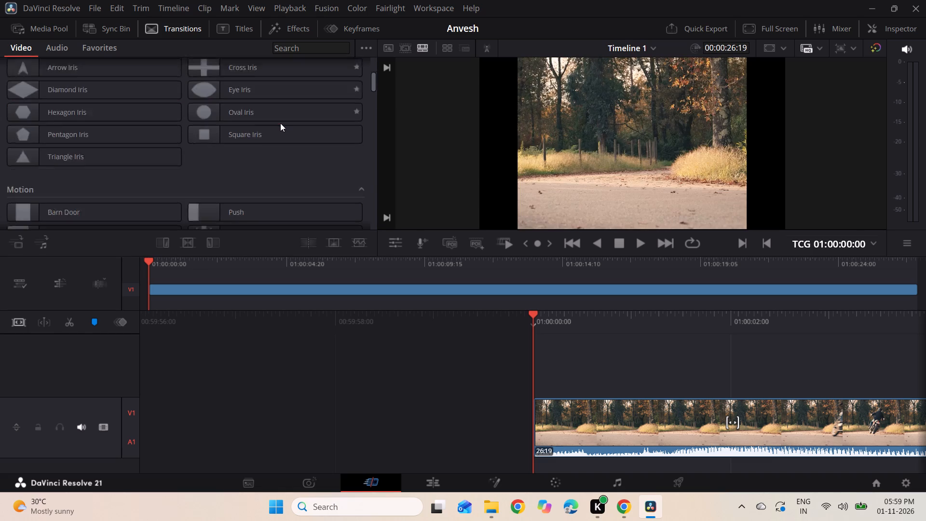
pyautogui.scroll(-2, 280, 123)
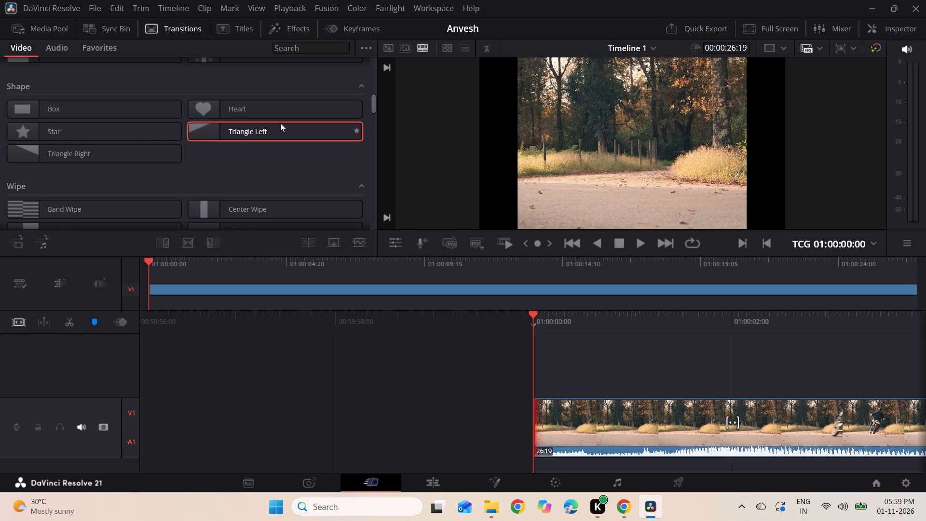
pyautogui.scroll(-1, 280, 123)
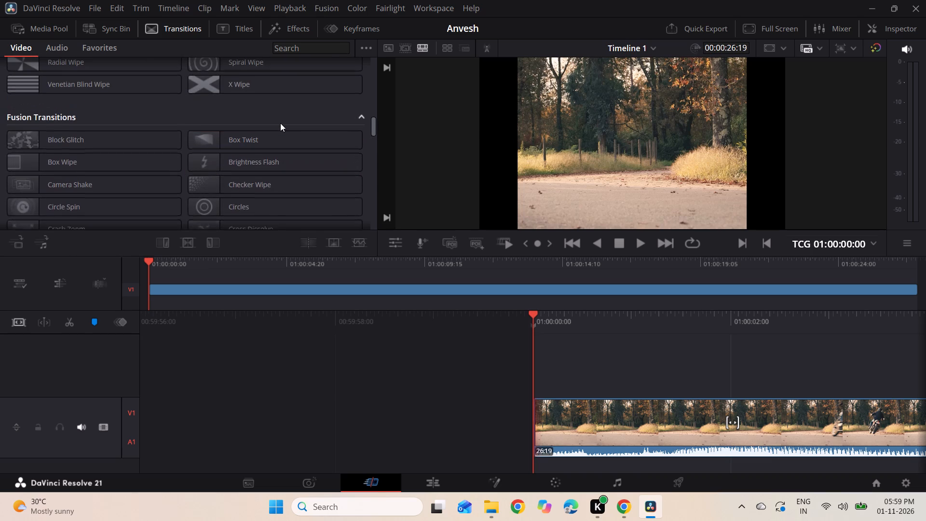
pyautogui.scroll(-3, 280, 123)
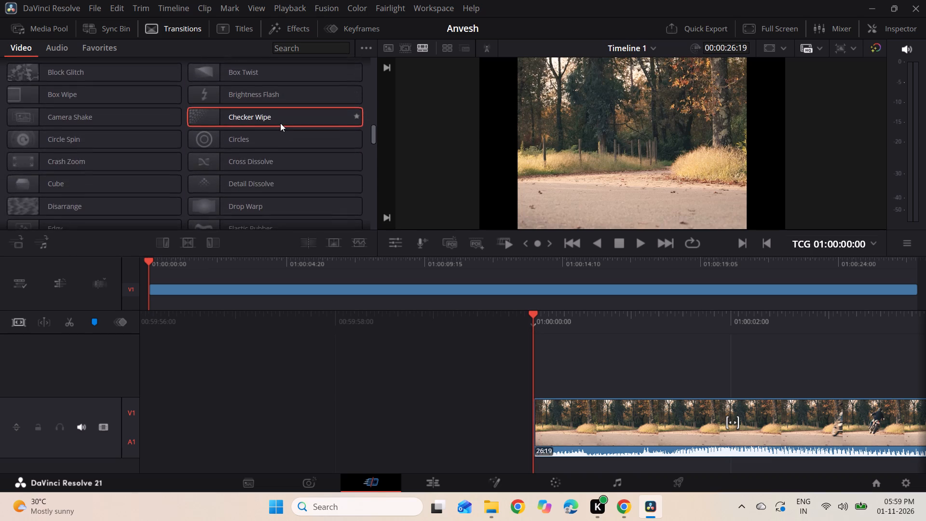
pyautogui.scroll(-1, 280, 123)
pyautogui.scroll(1, 280, 123)
pyautogui.scroll(-1, 280, 123)
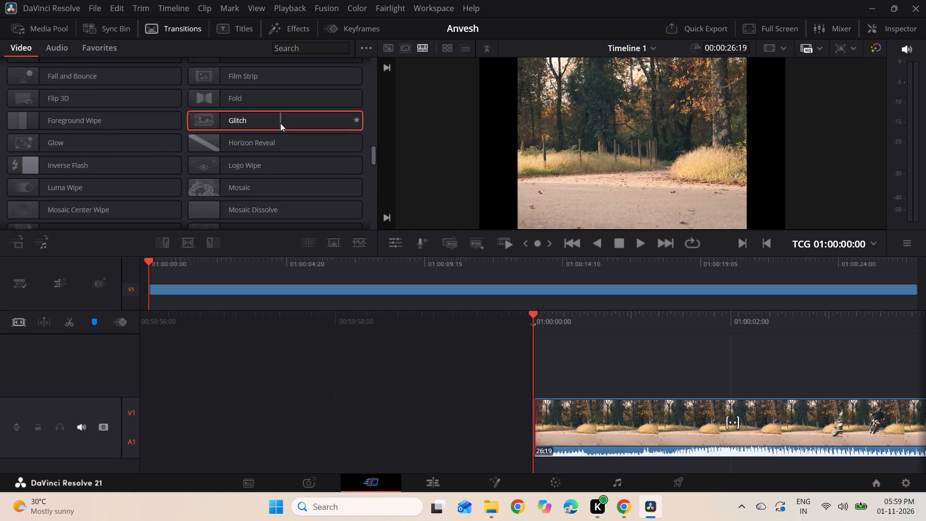
pyautogui.scroll(-1, 280, 123)
pyautogui.click(280, 123)
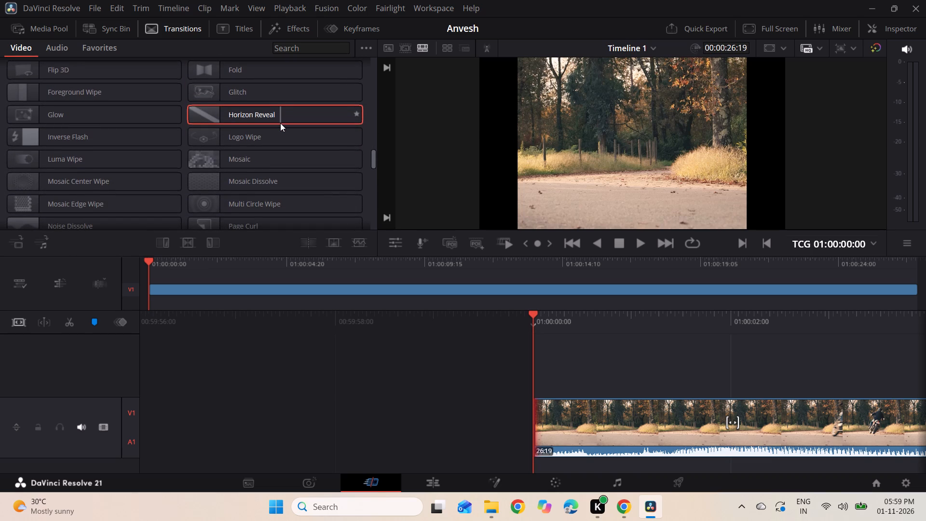
pyautogui.click(276, 113)
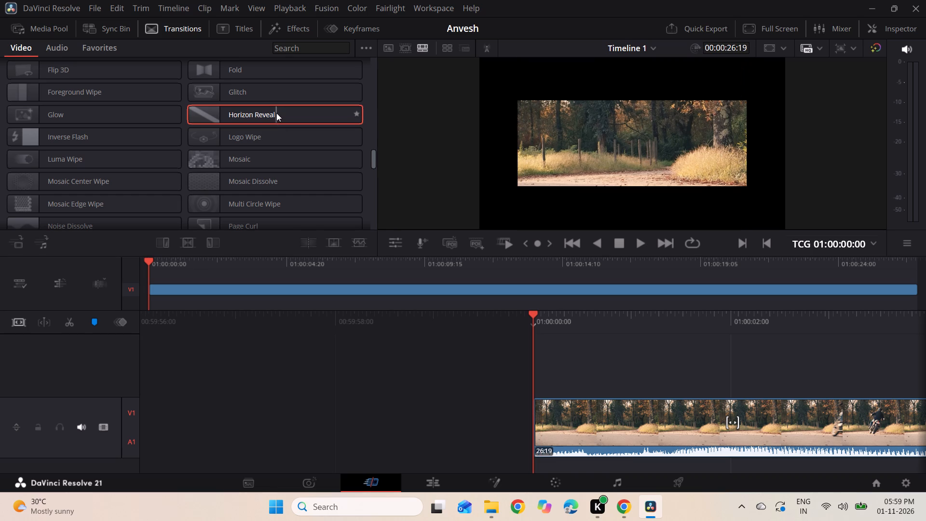
# Examine the Resolve FX Film Emulation video effects, selecting Camera Shake and Film Grain.
pyautogui.click(288, 30)
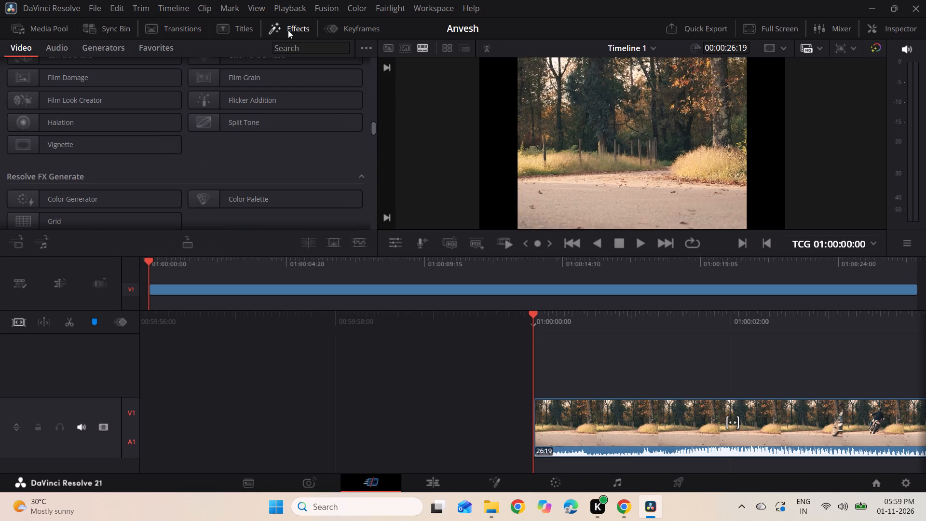
pyautogui.scroll(1, 202, 124)
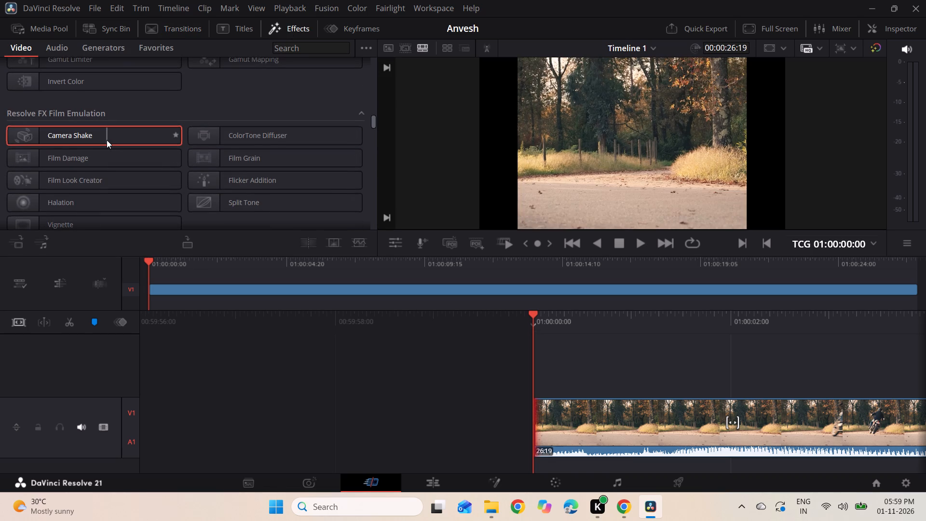
pyautogui.click(107, 140)
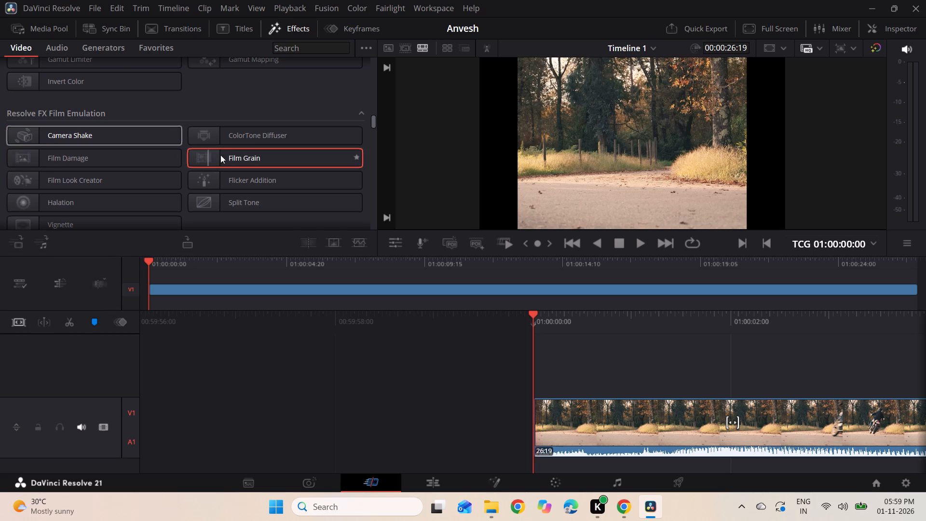
pyautogui.click(228, 158)
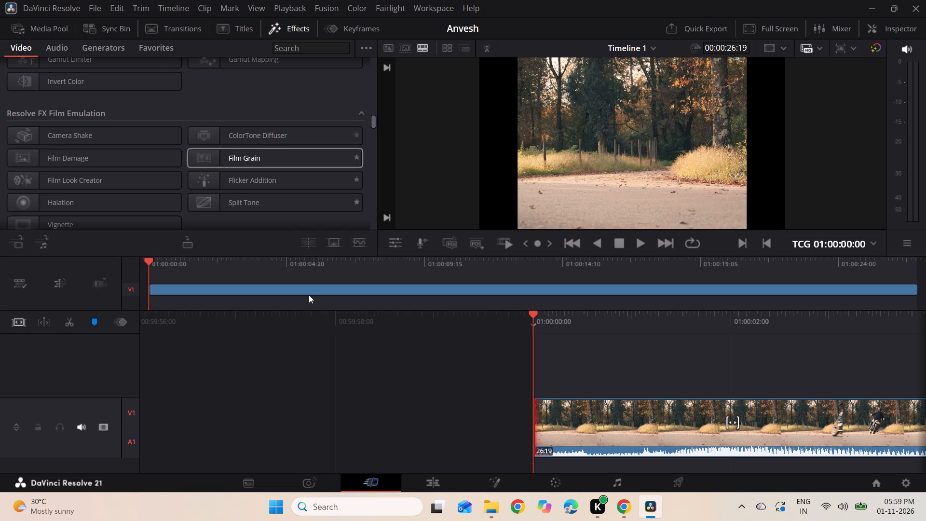
# Play and scrub through the "Rural side" clip on Timeline 1 to review its picture.
pyautogui.click(637, 244)
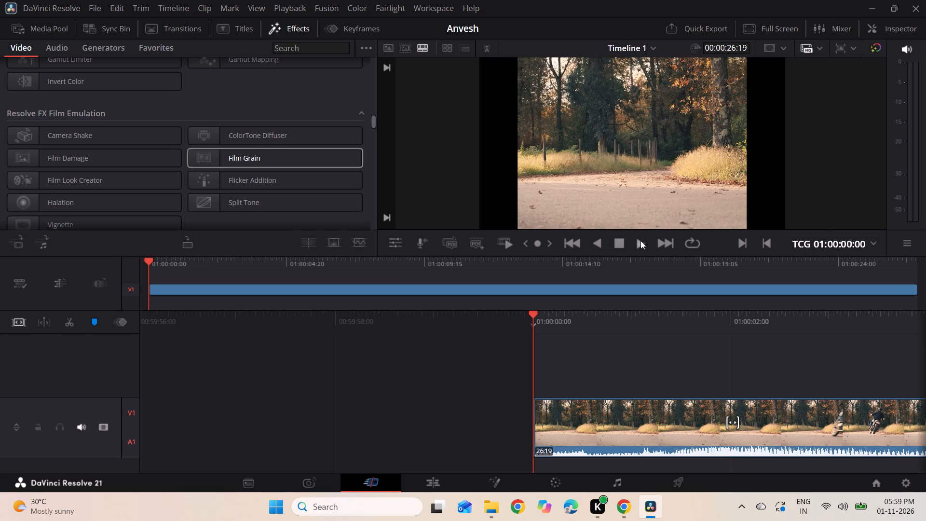
pyautogui.click(640, 241)
pyautogui.hscroll(-5, 605, 341)
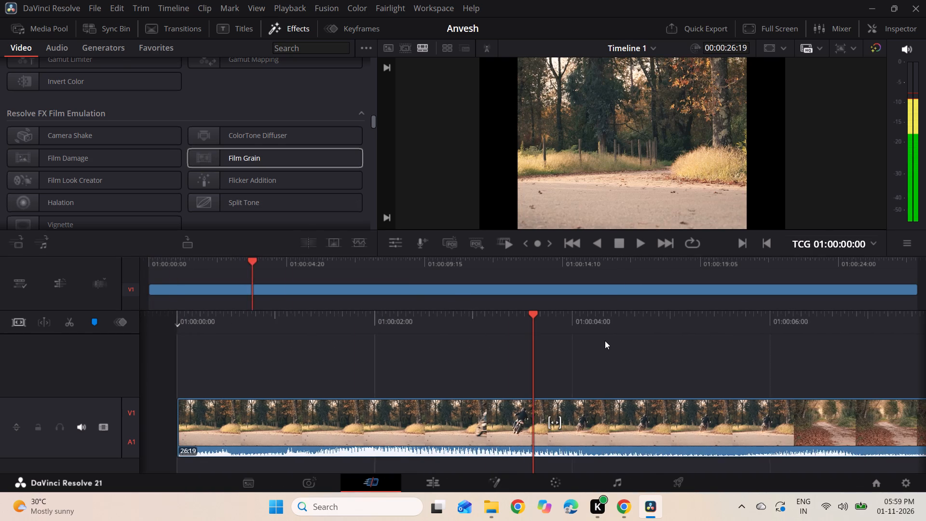
pyautogui.hscroll(-5, 605, 341)
pyautogui.hscroll(8, 605, 341)
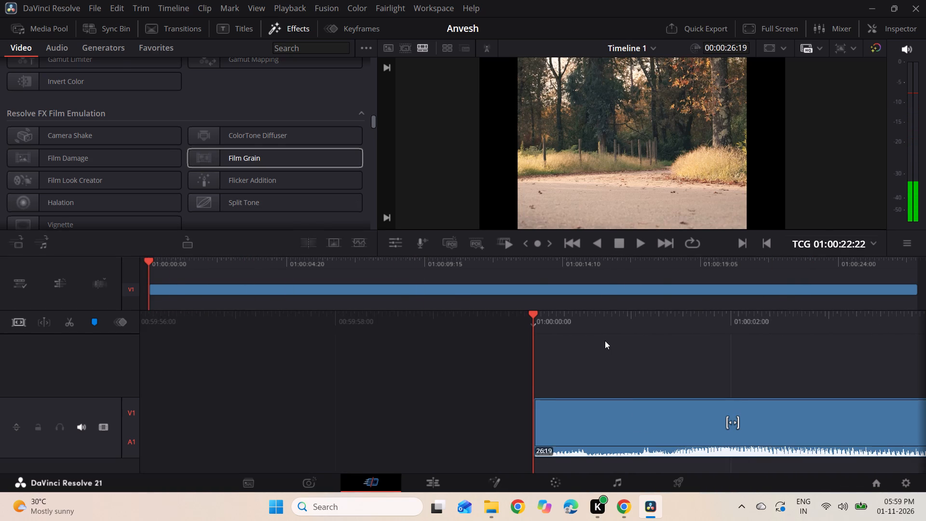
pyautogui.moveTo(605, 341); pyautogui.dragTo(403, 255)
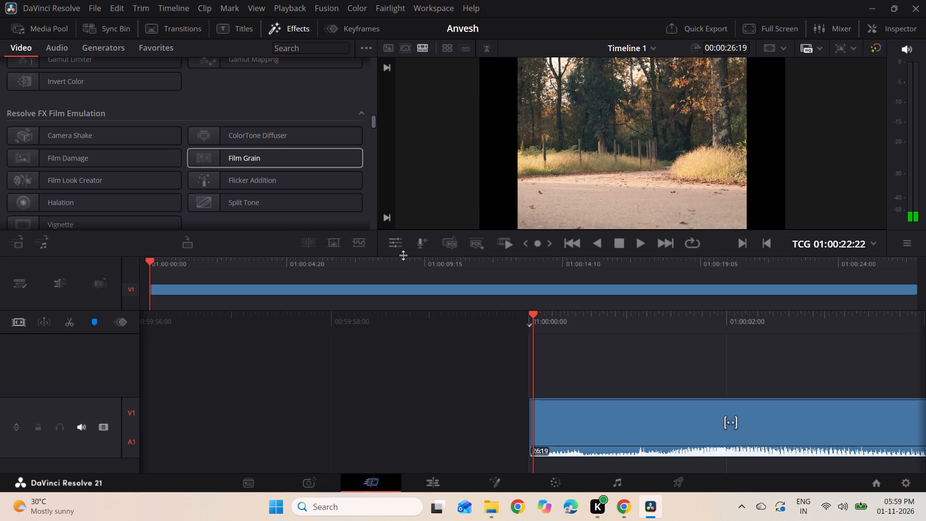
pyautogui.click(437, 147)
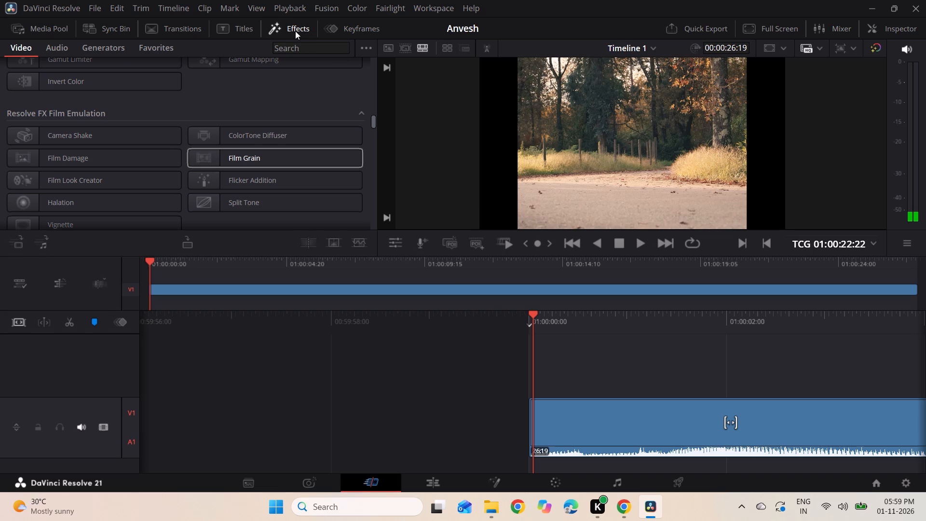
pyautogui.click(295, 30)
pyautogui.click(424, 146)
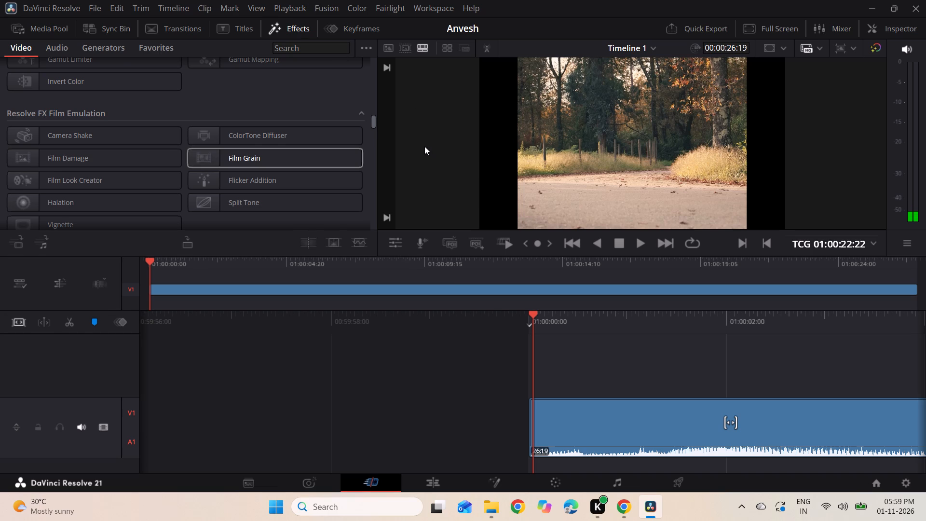
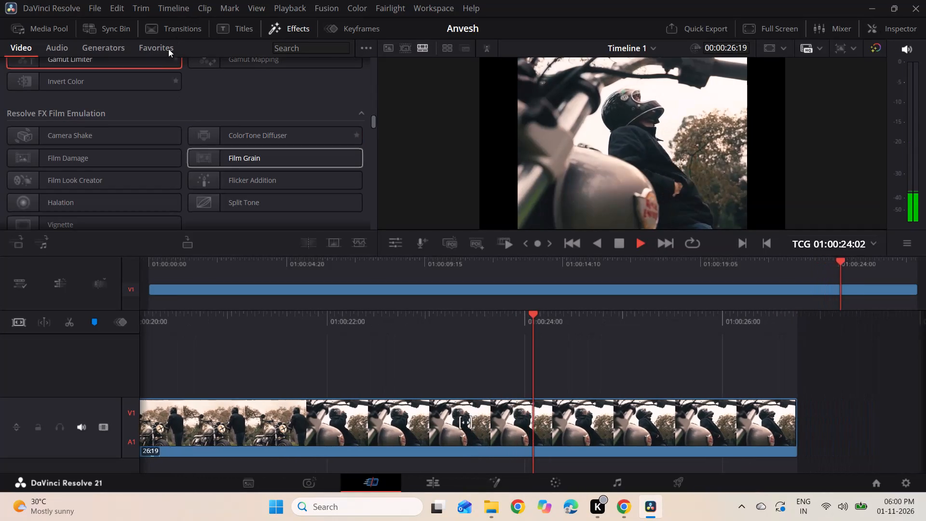
# Browse the video transitions from Fusion Transitions through to Resolve FX Color.
pyautogui.click(165, 19)
pyautogui.click(165, 27)
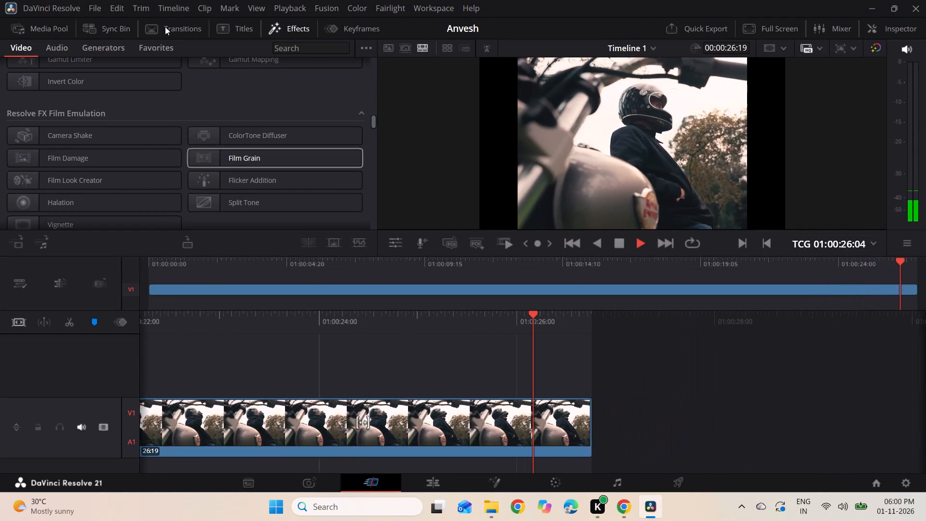
pyautogui.scroll(-1, 235, 174)
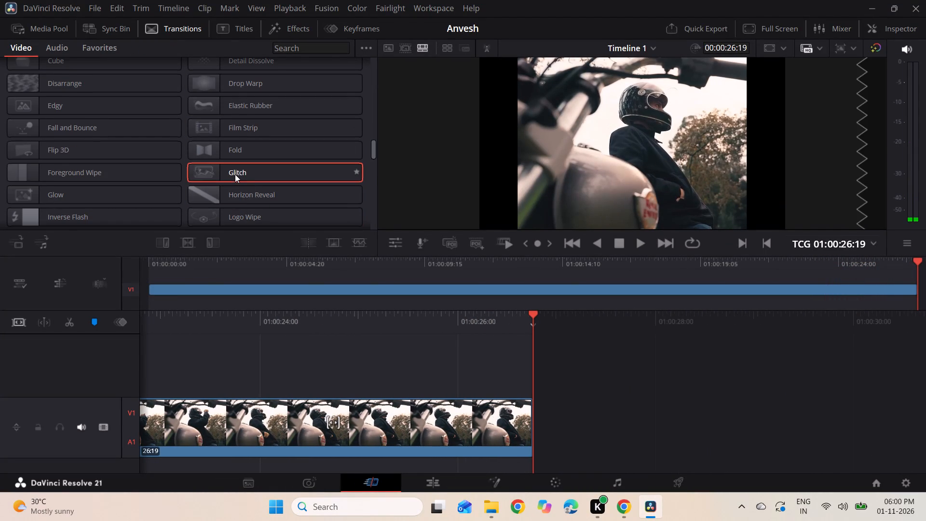
pyautogui.scroll(-4, 235, 174)
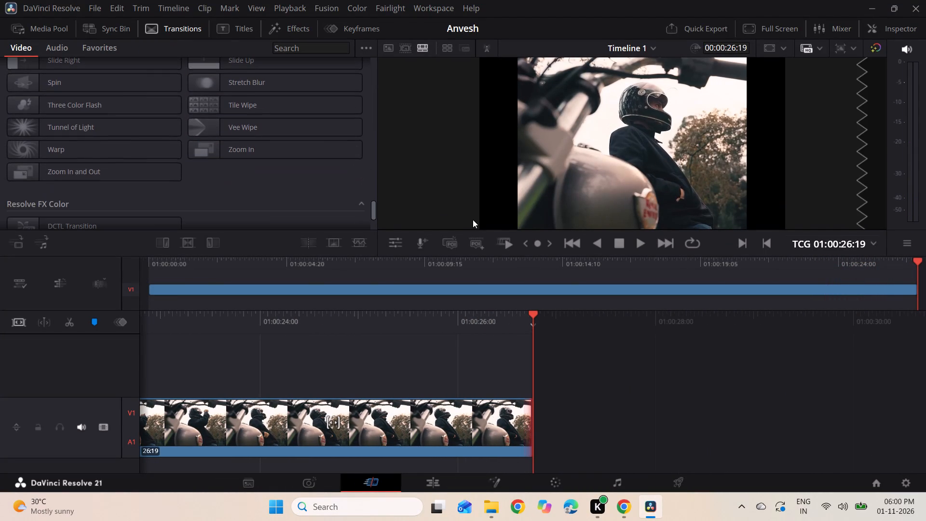
pyautogui.click(449, 169)
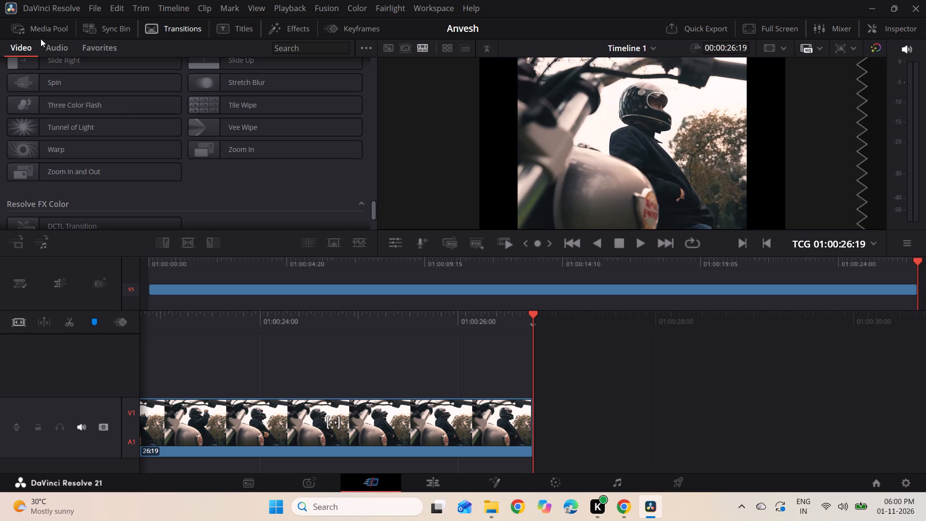
# Return to the Media Pool and scrub back and forth through the "Rural side" clip on Timeline 1 to review its shots.
pyautogui.click(40, 32)
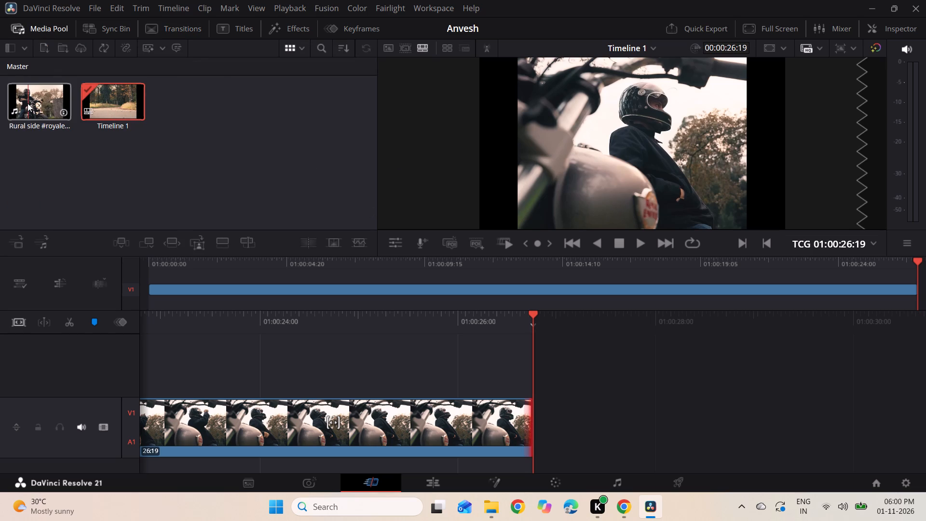
pyautogui.hscroll(9, 272, 375)
pyautogui.scroll(1, 272, 375)
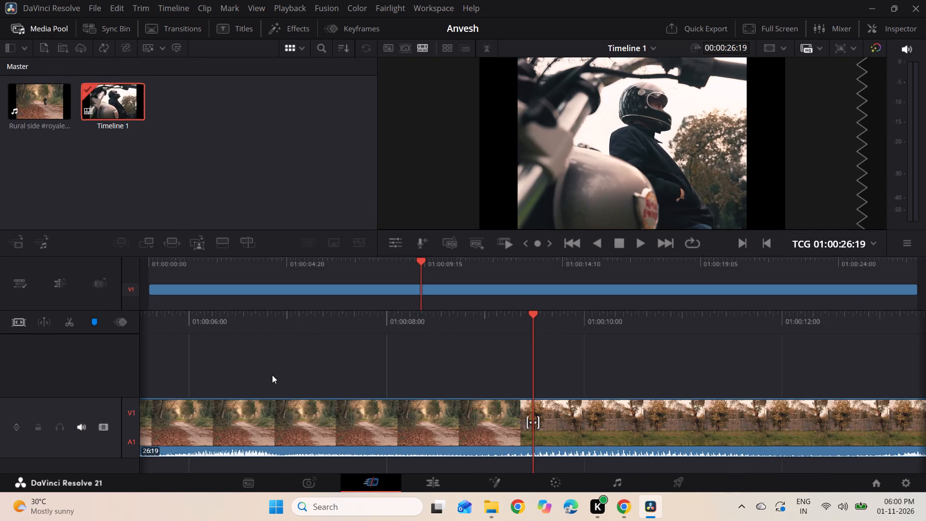
pyautogui.scroll(2, 272, 375)
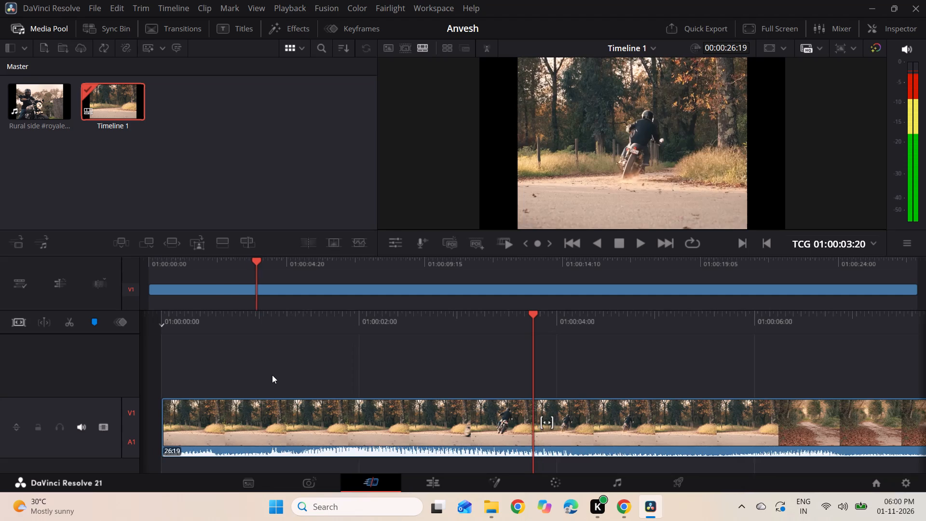
pyautogui.scroll(2, 272, 375)
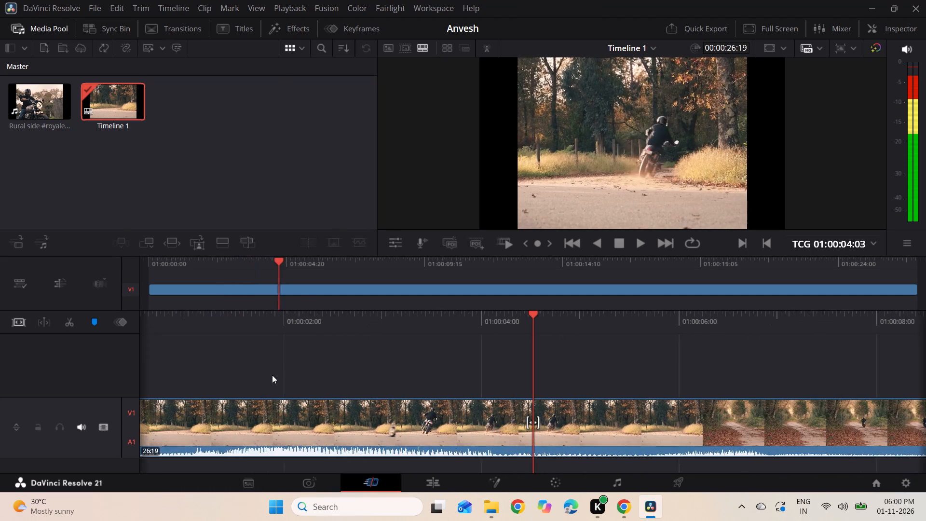
pyautogui.scroll(1, 272, 375)
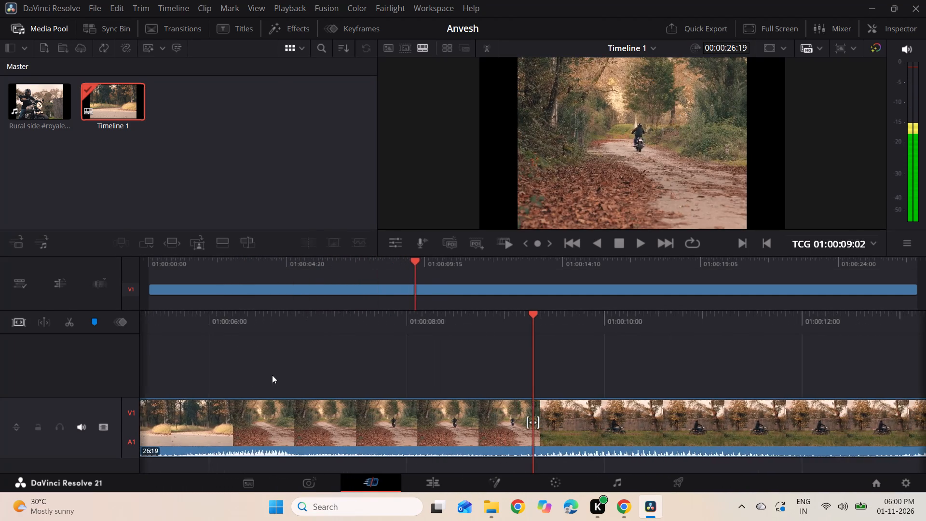
pyautogui.scroll(1, 272, 375)
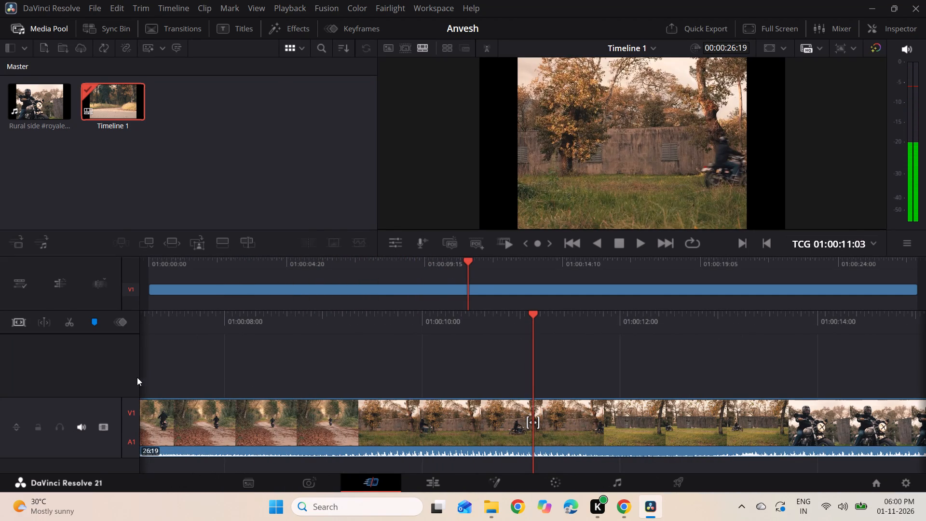
pyautogui.scroll(1, 298, 359)
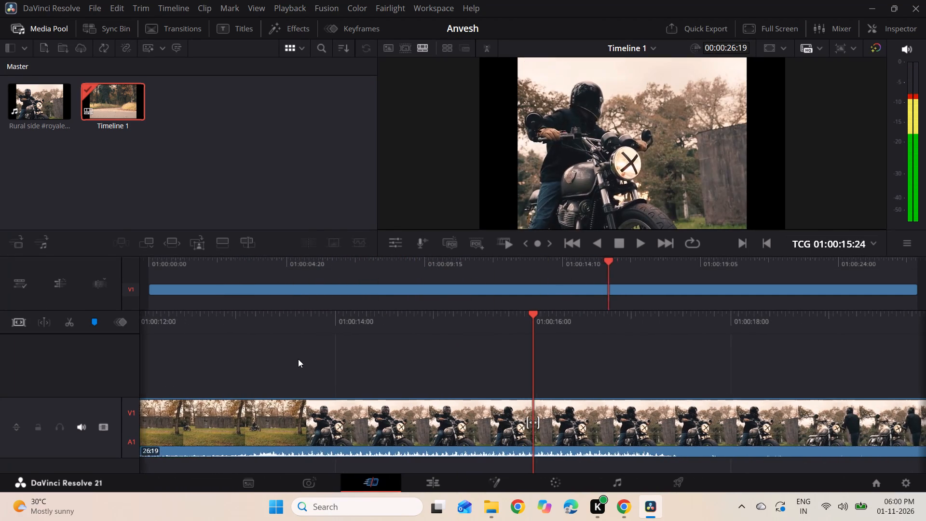
pyautogui.scroll(1, 298, 359)
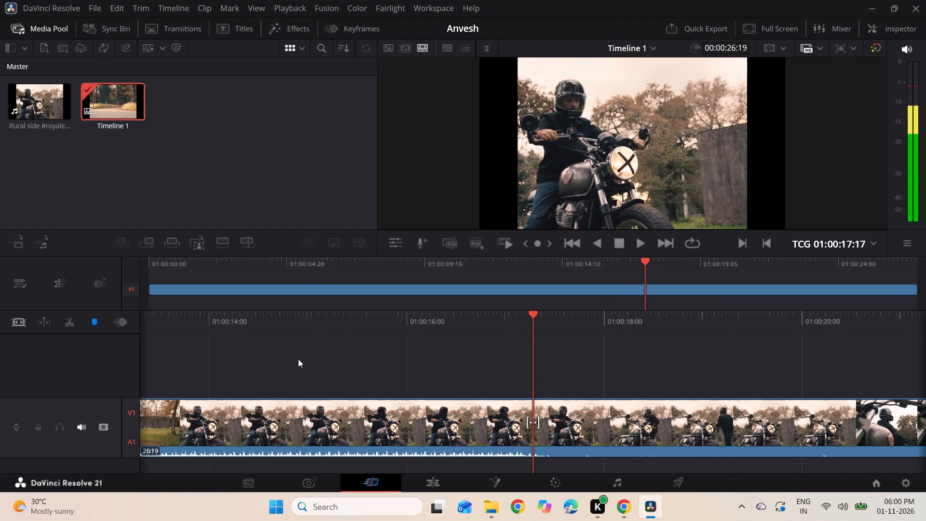
pyautogui.scroll(1, 298, 359)
pyautogui.hscroll(1, 324, 364)
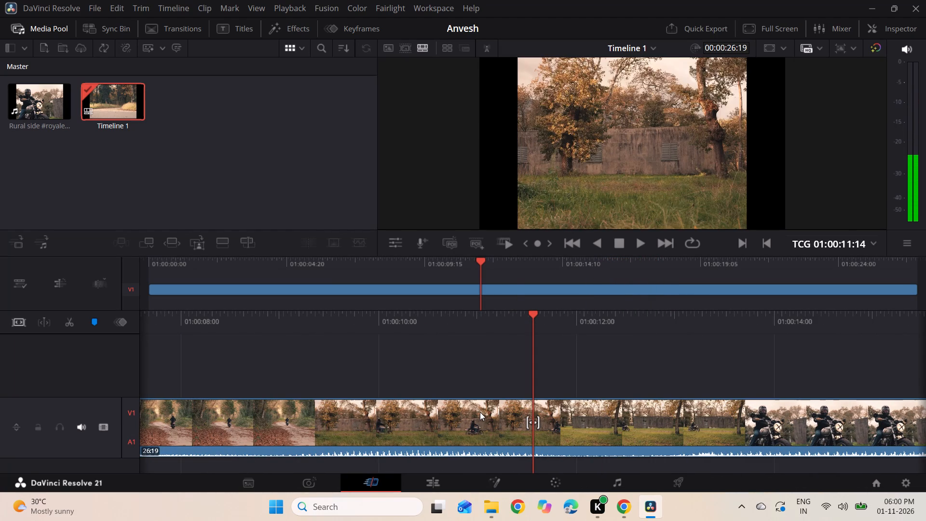
pyautogui.scroll(-1, 480, 412)
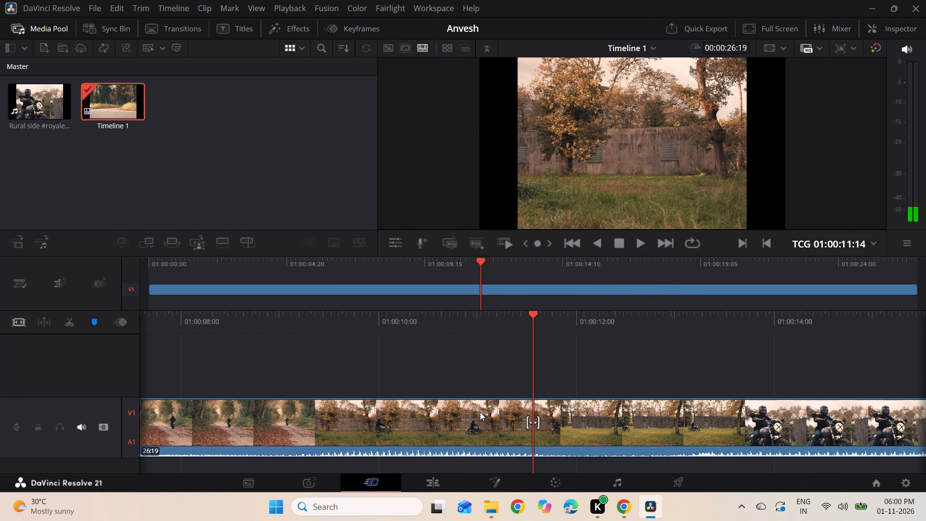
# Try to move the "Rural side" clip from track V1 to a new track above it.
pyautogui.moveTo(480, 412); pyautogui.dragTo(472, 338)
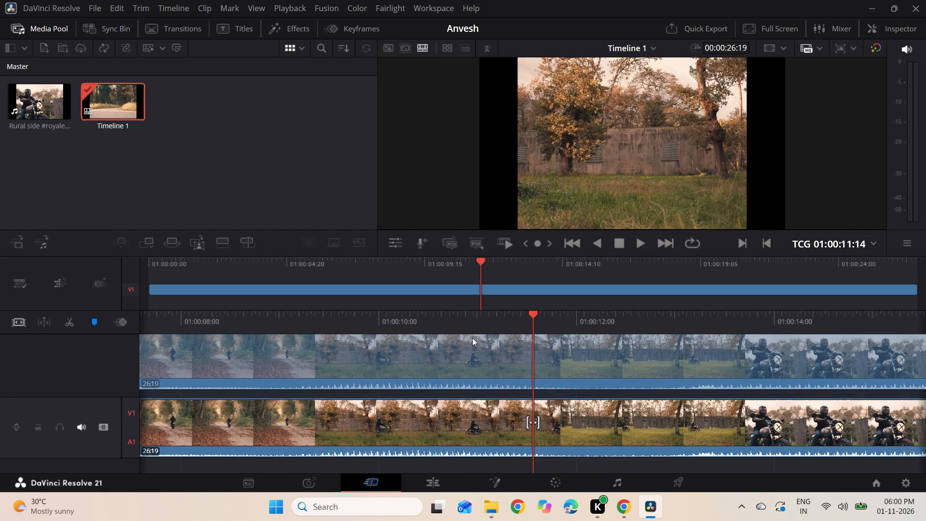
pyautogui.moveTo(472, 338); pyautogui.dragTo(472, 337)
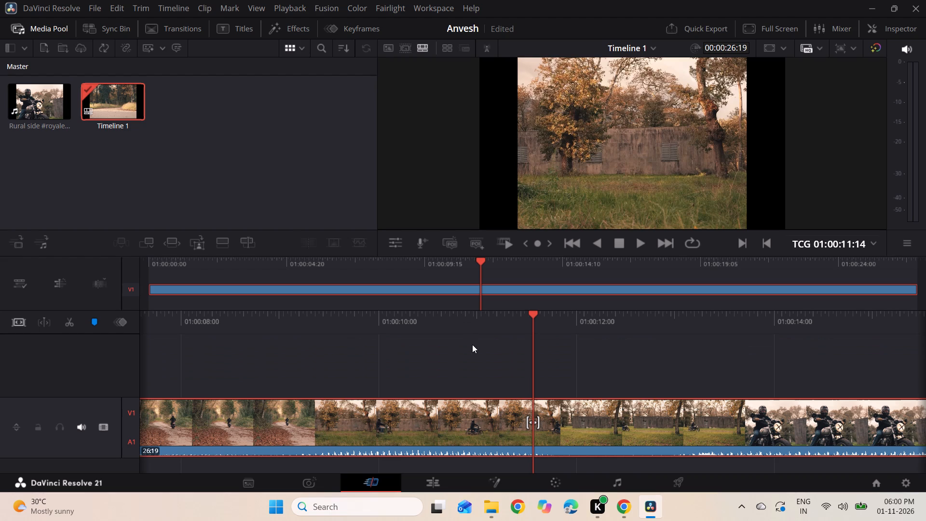
# Scrub through the "Rural side" clip's shots again and bring the playhead back to the start of Timeline 1.
pyautogui.keyDown('ctrl'); pyautogui.scroll(3, 469, 322); pyautogui.keyUp('ctrl')
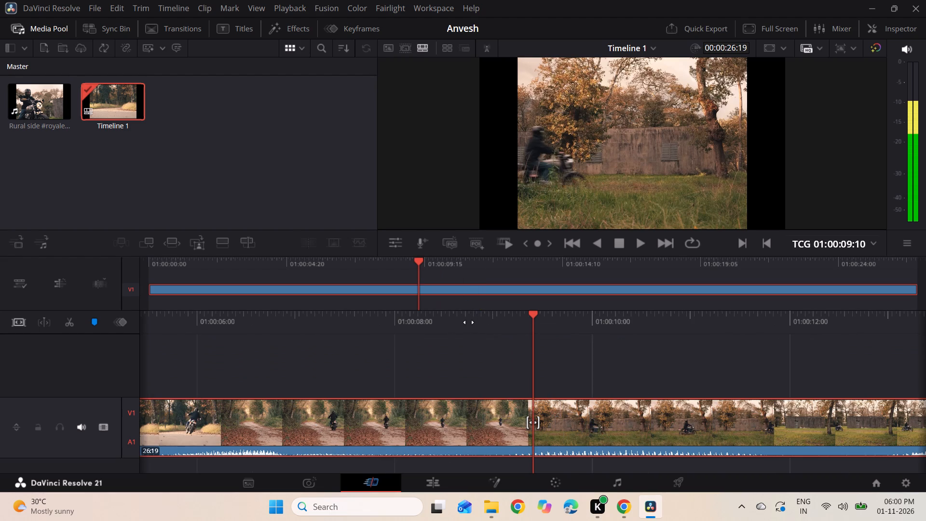
pyautogui.keyDown('ctrl'); pyautogui.scroll(1, 469, 322); pyautogui.keyUp('ctrl')
pyautogui.keyDown('ctrl'); pyautogui.scroll(-9, 469, 322); pyautogui.keyUp('ctrl')
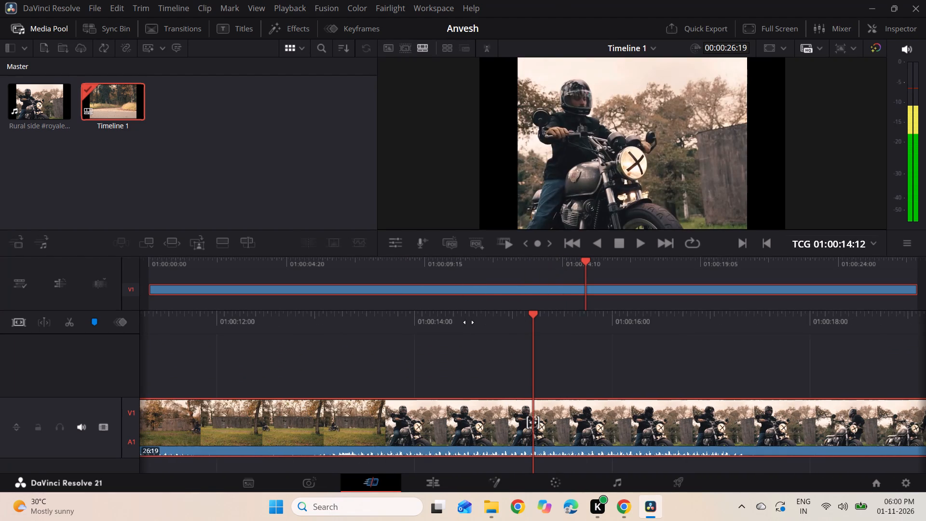
pyautogui.keyDown('ctrl'); pyautogui.scroll(1, 469, 322); pyautogui.keyUp('ctrl')
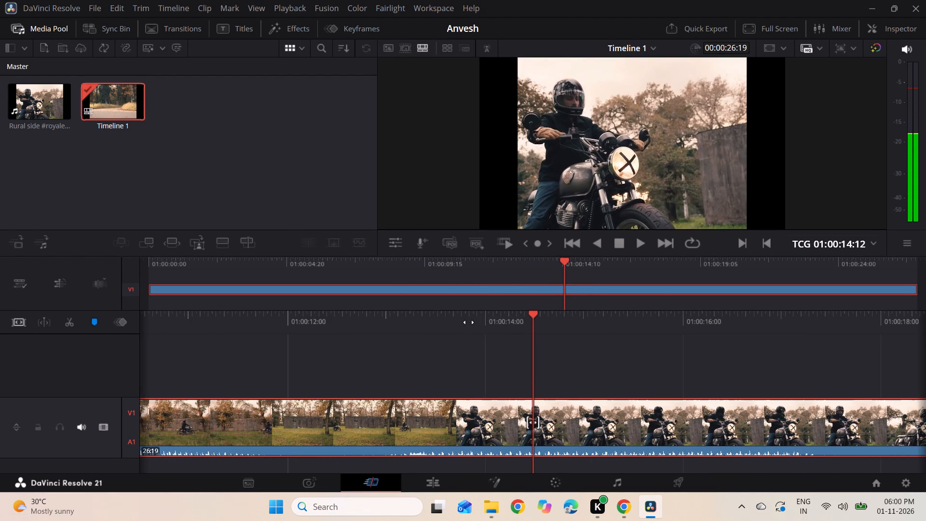
pyautogui.keyDown('ctrl'); pyautogui.scroll(-4, 469, 322); pyautogui.keyUp('ctrl')
pyautogui.keyDown('ctrl'); pyautogui.hscroll(-1, 469, 322); pyautogui.keyUp('ctrl')
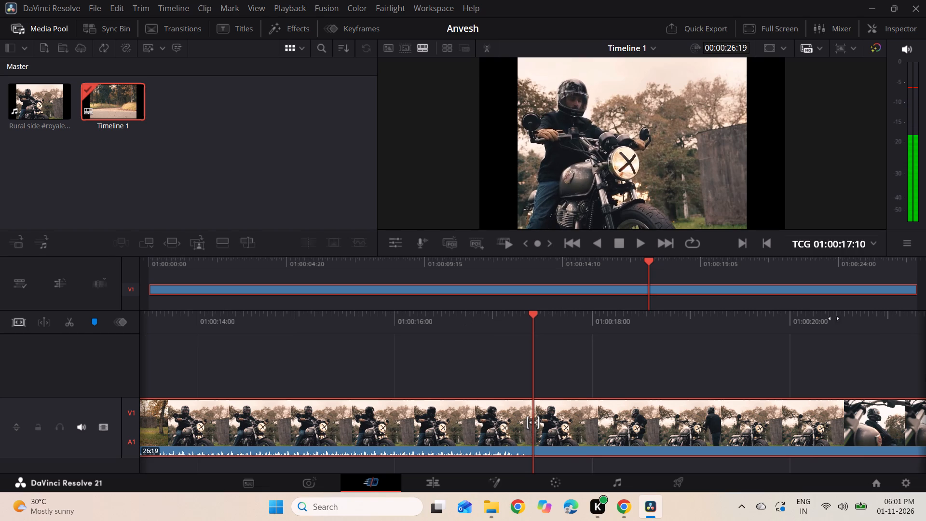
pyautogui.hscroll(13, 612, 399)
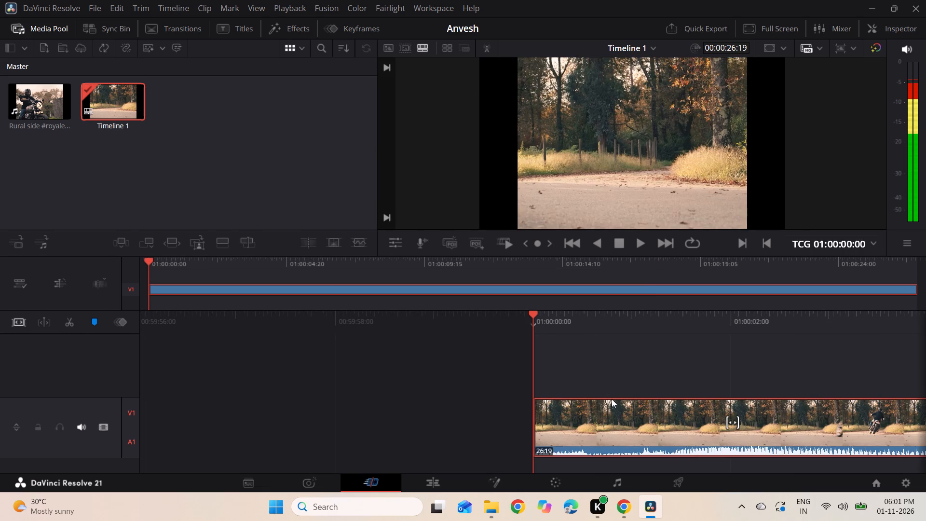
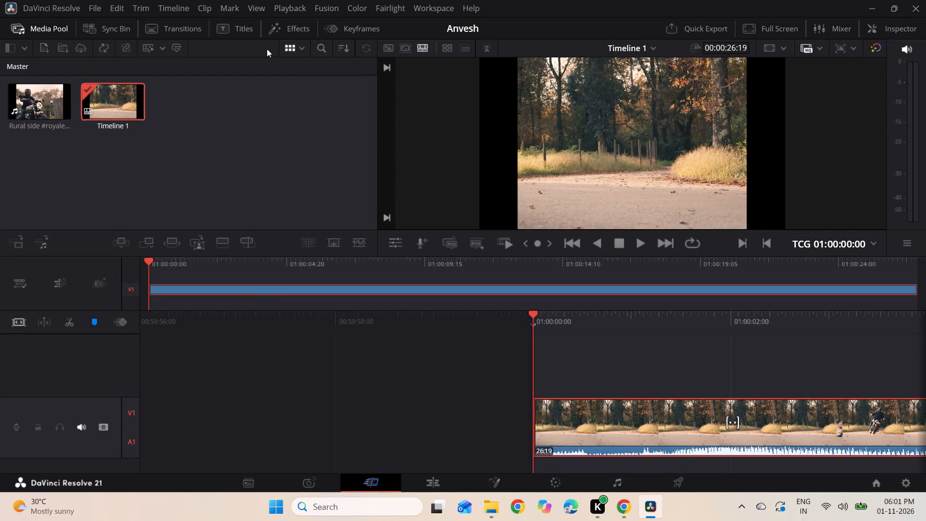
# Look through the available effects, titles and transitions.
pyautogui.click(292, 28)
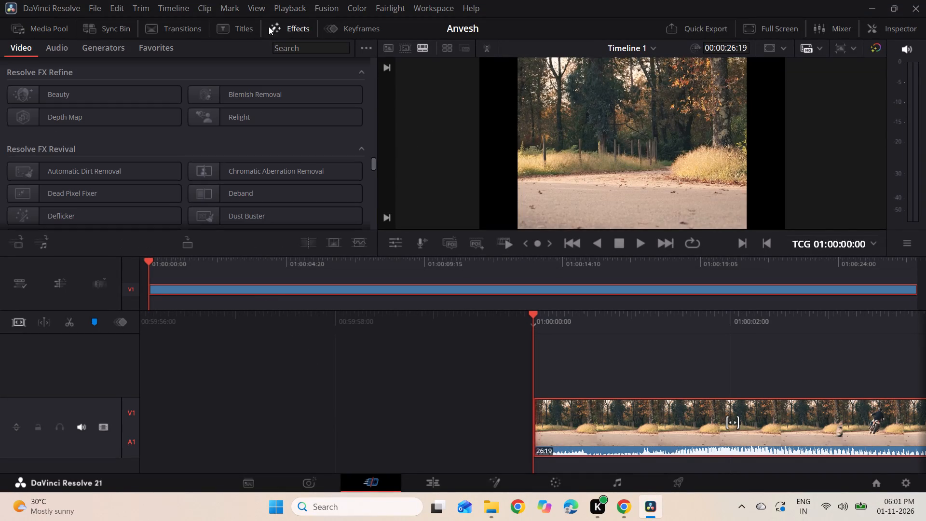
pyautogui.click(236, 26)
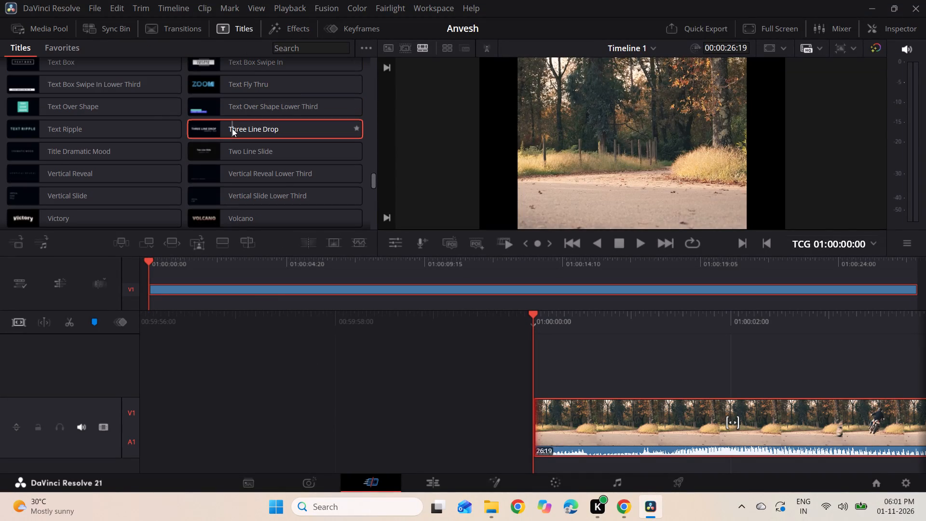
pyautogui.scroll(8, 230, 125)
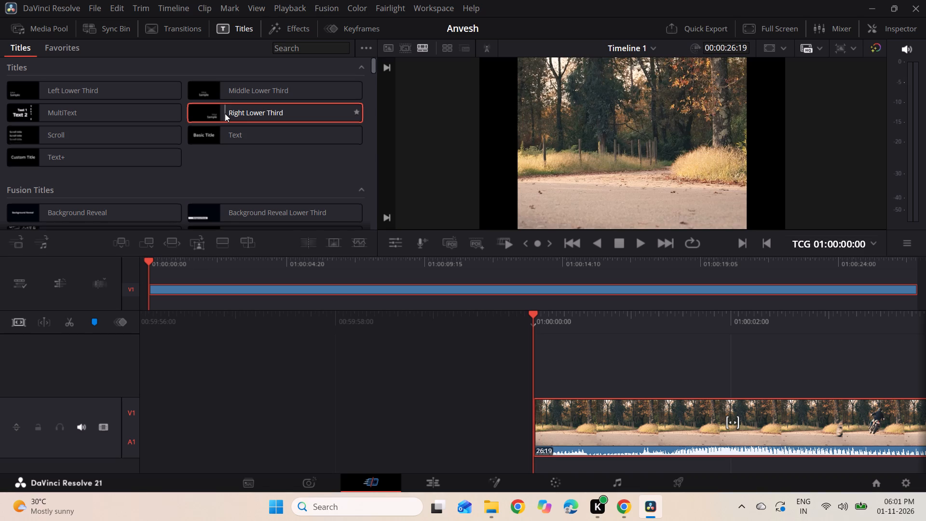
pyautogui.scroll(-5, 225, 113)
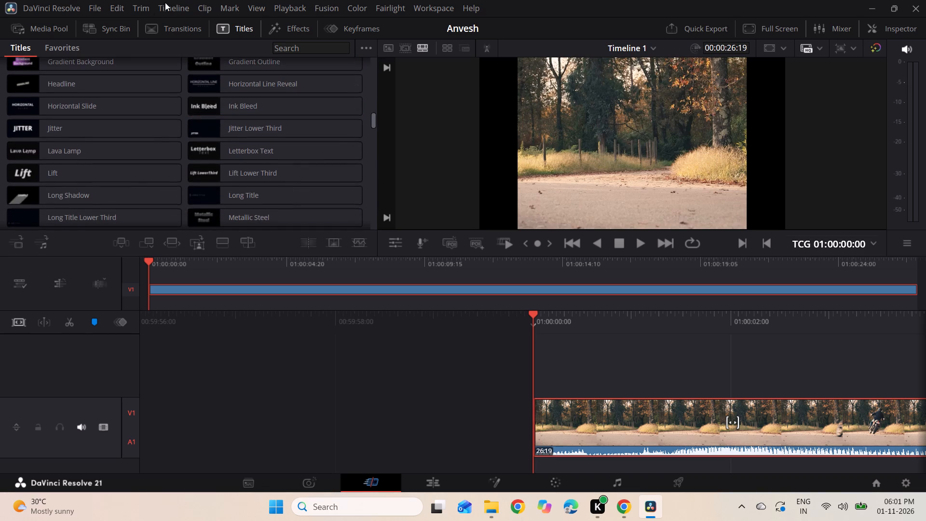
pyautogui.click(168, 27)
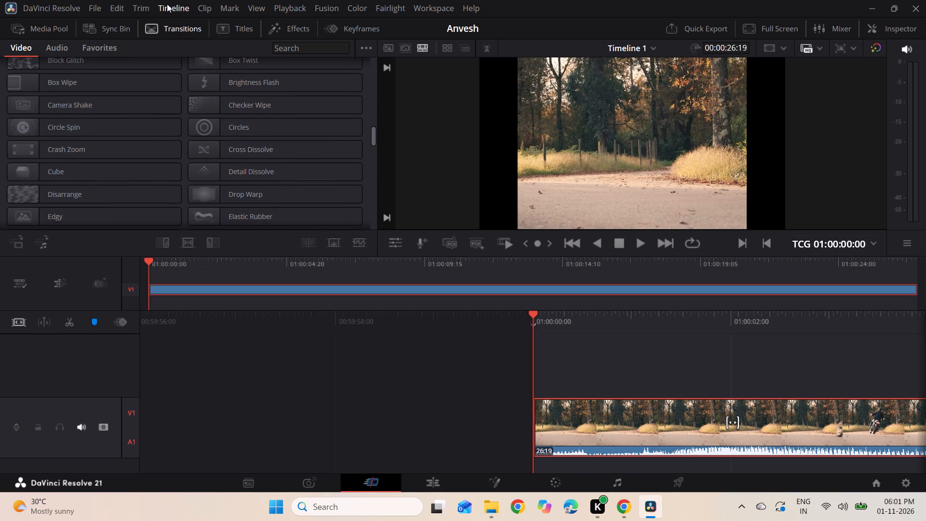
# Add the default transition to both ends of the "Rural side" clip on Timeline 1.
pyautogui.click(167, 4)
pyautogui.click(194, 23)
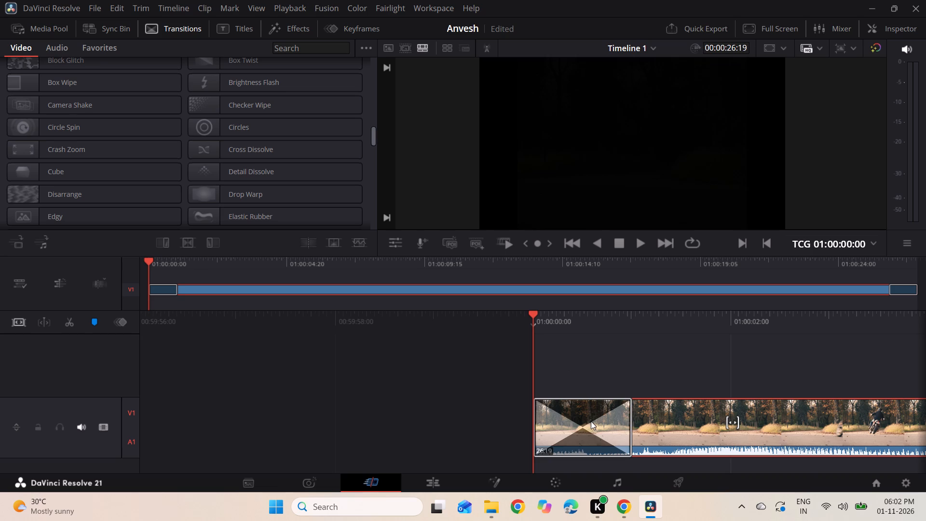
# Scrub through Timeline 1 from the opening transition to review the clip's fade-in and its following shots.
pyautogui.hscroll(-1, 591, 421)
pyautogui.hscroll(3, 591, 421)
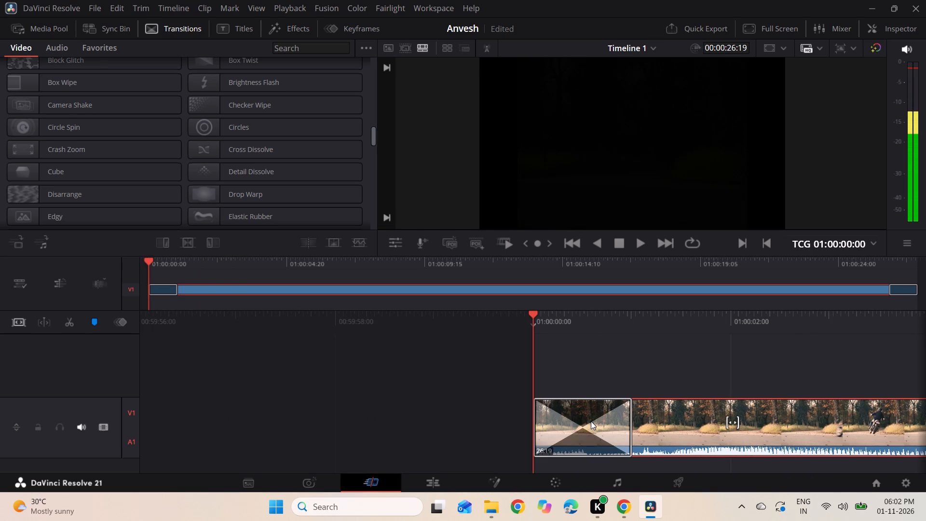
pyautogui.hscroll(-3, 591, 421)
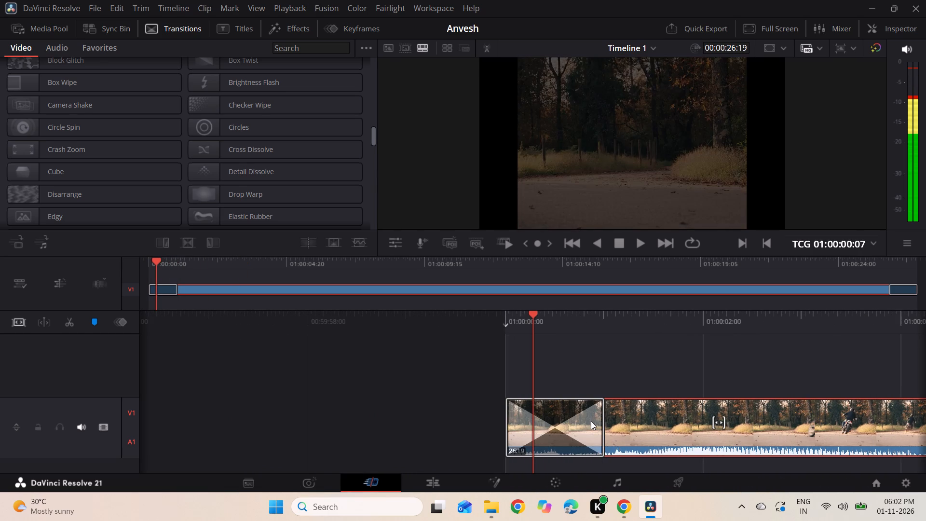
pyautogui.hscroll(-4, 591, 421)
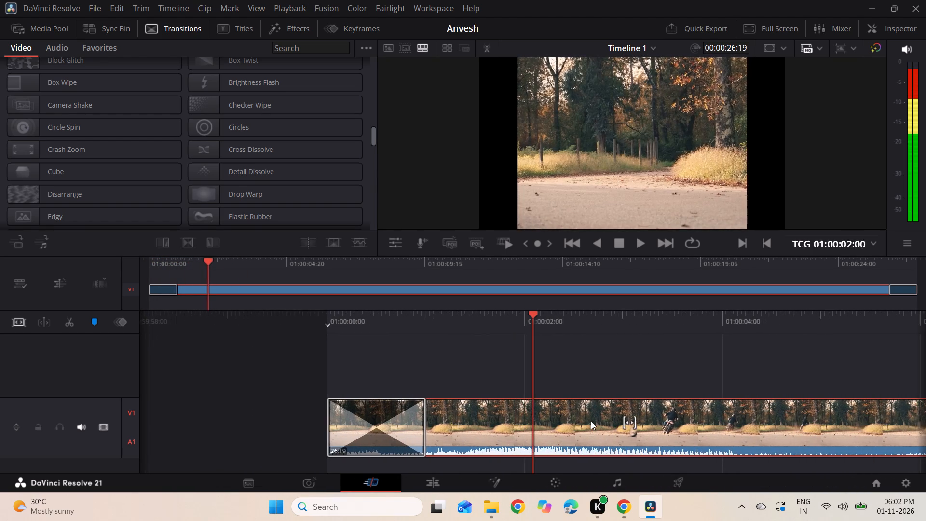
pyautogui.hscroll(-4, 591, 421)
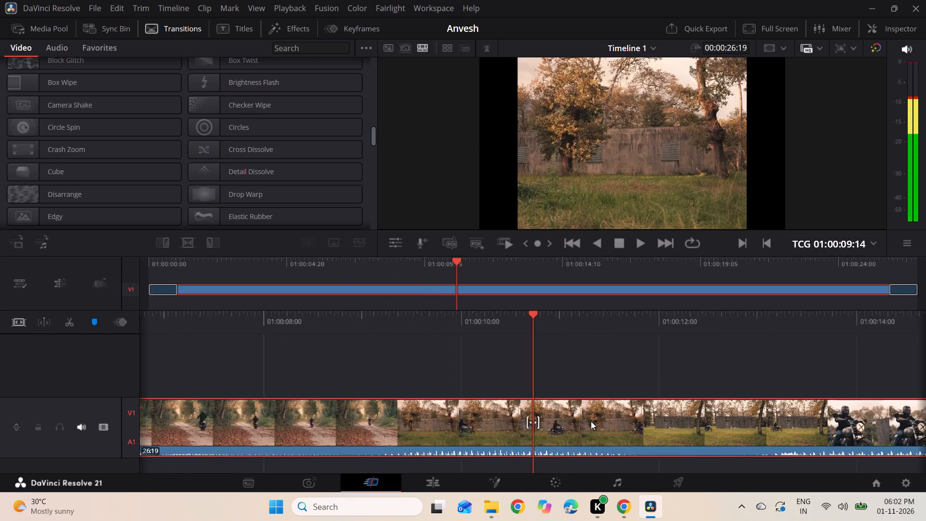
pyautogui.hscroll(-6, 591, 421)
pyautogui.hscroll(3, 591, 421)
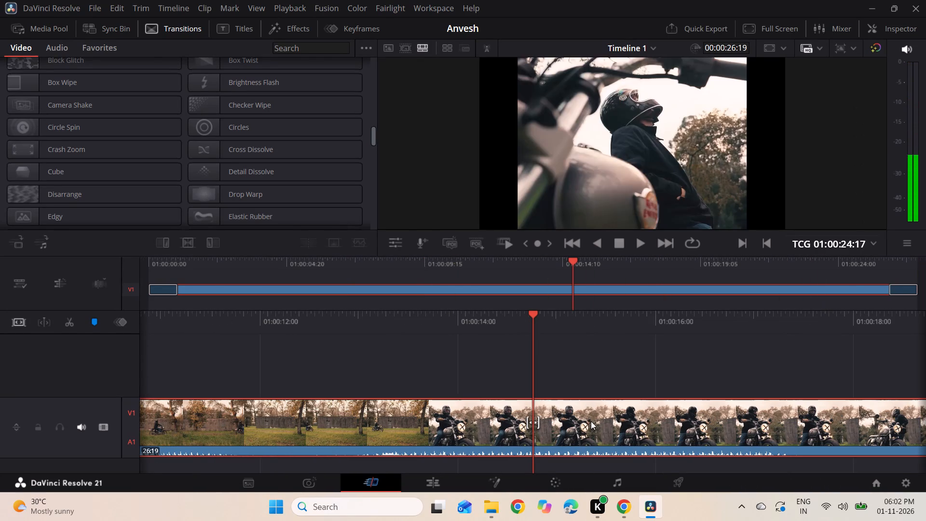
# Undo the added transitions and all earlier edits until Timeline 1 is removed and the timeline area is empty.
pyautogui.hotkey('ctrl', 'z')
pyautogui.hotkey('ctrl', 'z')
pyautogui.hotkey('ctrl', 'z')
pyautogui.hotkey('ctrl', 'z')
pyautogui.hotkey('ctrl', 'z')
pyautogui.hotkey('ctrl', 'z')
pyautogui.hotkey('ctrl', 'z')
pyautogui.hotkey('ctrl', 'z')
pyautogui.hotkey('ctrl', 'z')
pyautogui.hotkey('ctrl', 'z')
pyautogui.hotkey('ctrl', 'z')
pyautogui.hotkey('ctrl', 'z')
pyautogui.hotkey('ctrl', 'z')
pyautogui.hotkey('ctrl', 'z')
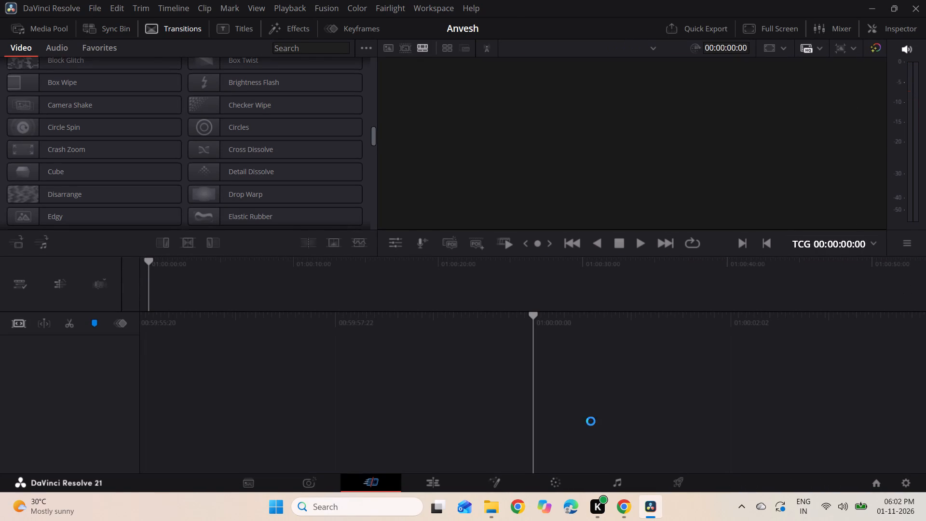
pyautogui.hotkey('ctrl', 'z')
pyautogui.hotkey('ctrl', 'z')
pyautogui.hotkey('ctrl', 'z')
pyautogui.hotkey('ctrl', 'z')
pyautogui.hotkey('ctrl', 'z')
pyautogui.hotkey('ctrl', 'z')
pyautogui.hotkey('ctrl', 'z')
pyautogui.hotkey('ctrl', 'z')
pyautogui.hotkey('ctrl', 'z')
# Import the "Rural side" motorcycle MP4 file from the Downloads folder into the project.
pyautogui.tripleClick(456, 115)
pyautogui.hotkey('ctrl', 'i')
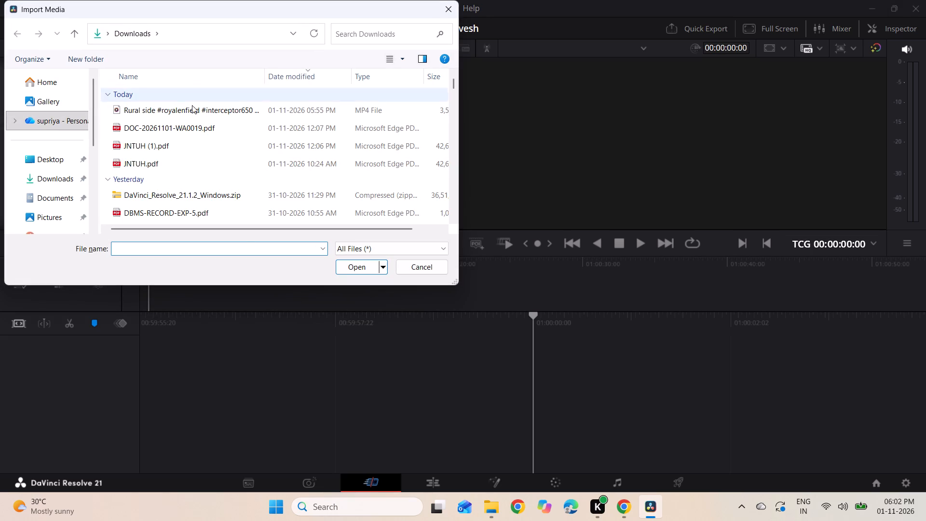
pyautogui.tripleClick(198, 114)
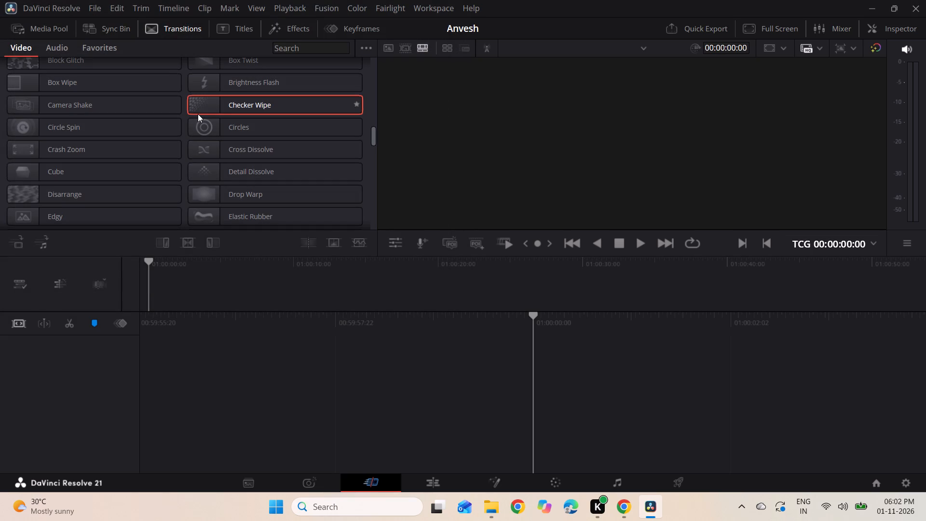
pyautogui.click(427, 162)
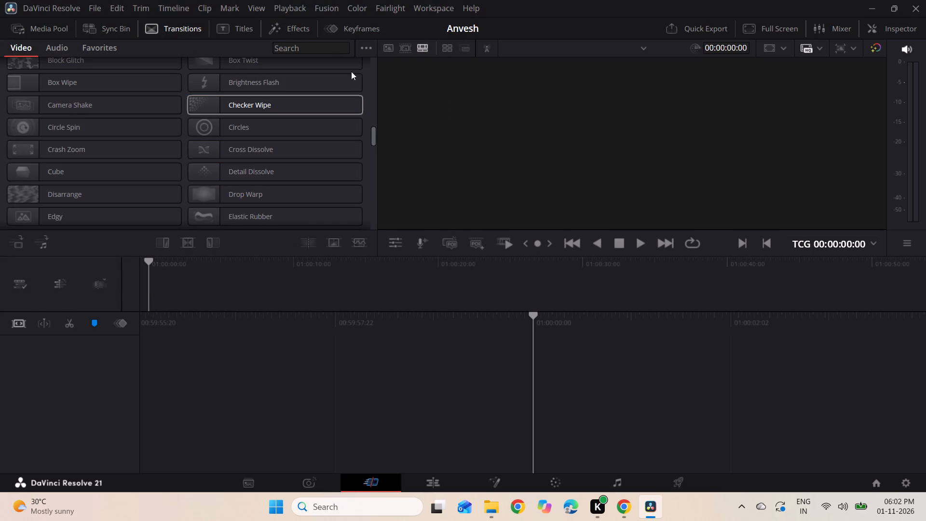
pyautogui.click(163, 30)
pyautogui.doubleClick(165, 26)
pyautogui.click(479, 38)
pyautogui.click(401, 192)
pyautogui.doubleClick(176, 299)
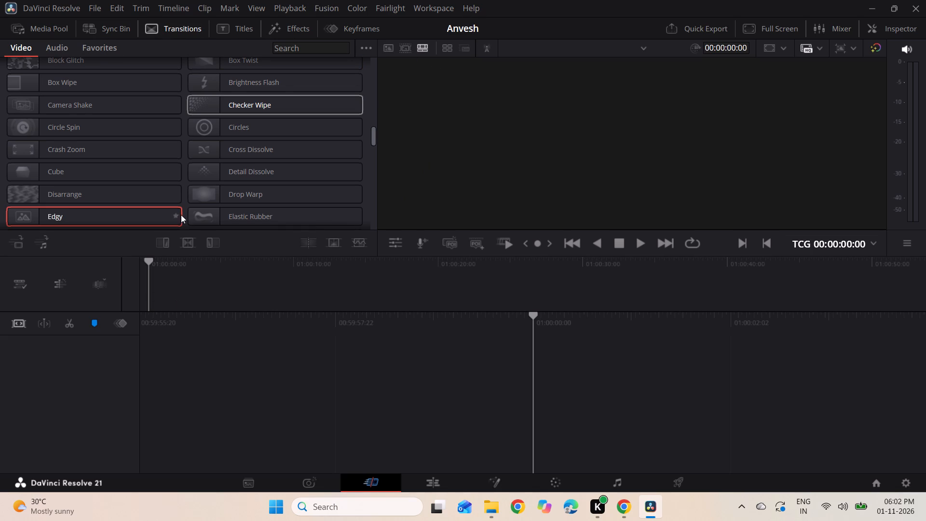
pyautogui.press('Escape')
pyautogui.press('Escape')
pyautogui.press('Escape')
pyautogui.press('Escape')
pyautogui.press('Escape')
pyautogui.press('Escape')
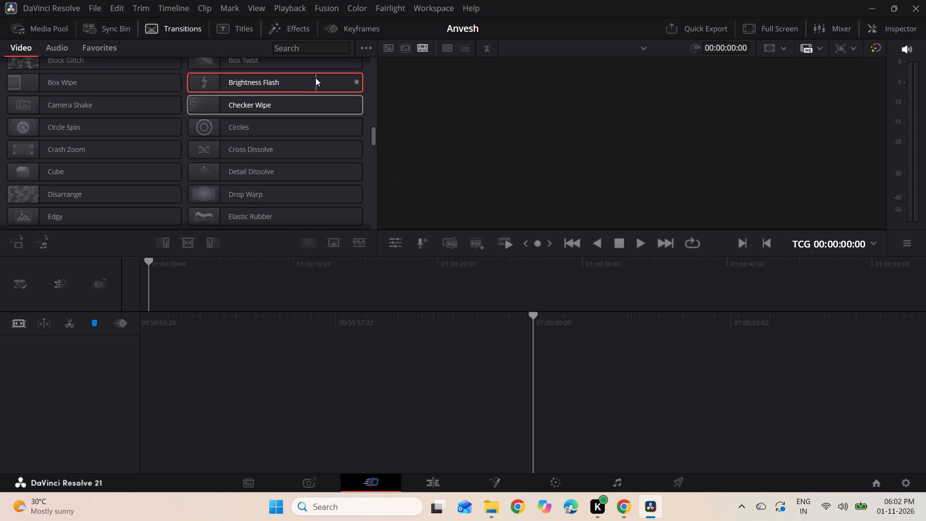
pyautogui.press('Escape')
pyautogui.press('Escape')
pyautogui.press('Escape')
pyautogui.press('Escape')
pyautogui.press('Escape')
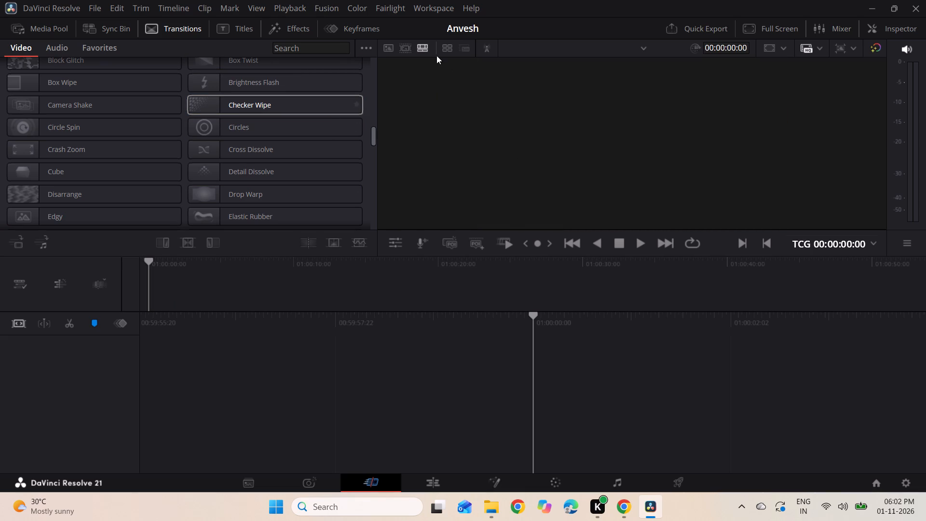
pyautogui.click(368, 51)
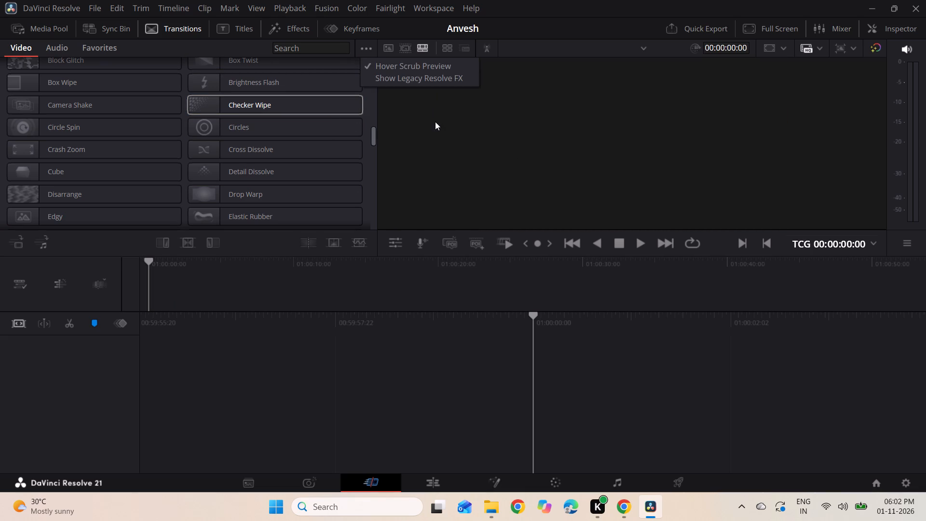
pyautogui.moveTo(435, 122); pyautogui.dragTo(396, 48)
# Show the "Rural side" source clip in the viewer, skim to about 00:00:11:04 and play it from there.
pyautogui.click(386, 48)
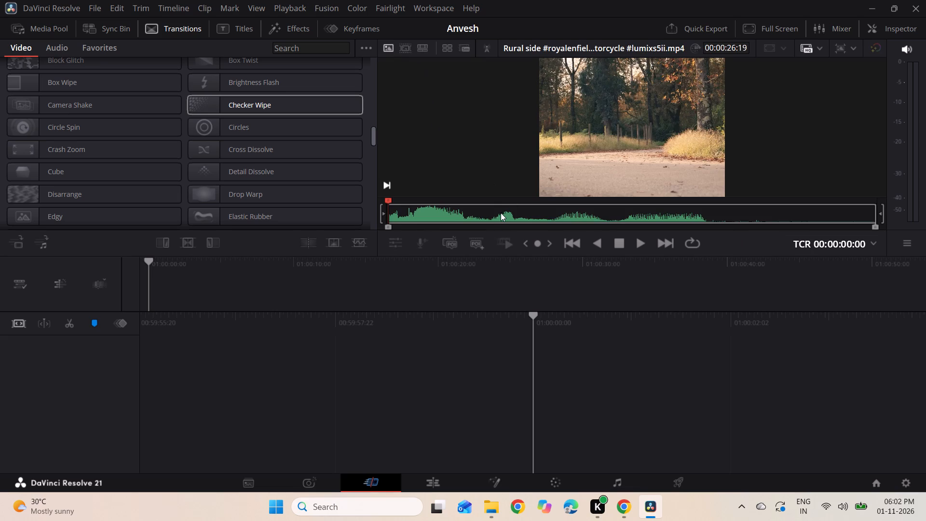
pyautogui.click(501, 212)
pyautogui.click(591, 214)
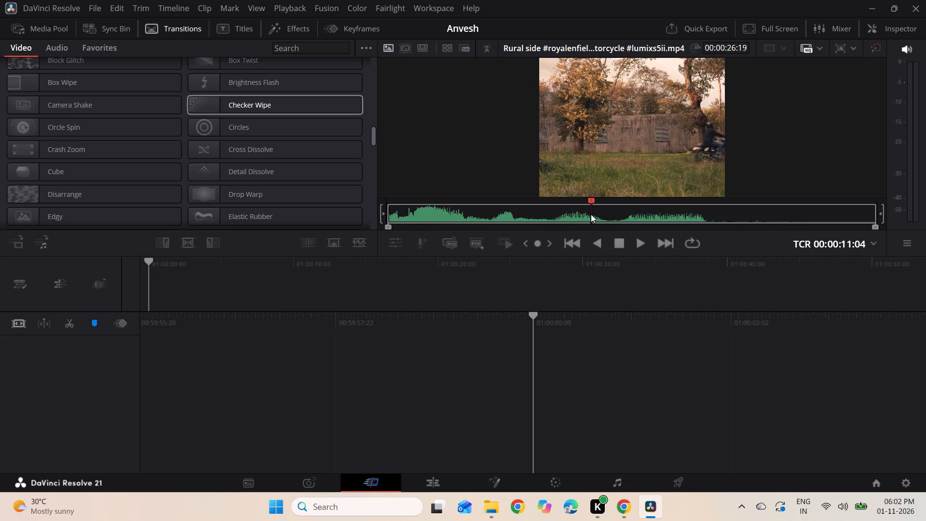
pyautogui.press('Escape')
pyautogui.click(642, 242)
# Place the whole "Rural side" source clip in the empty timeline area to create a new timeline.
pyautogui.moveTo(594, 214); pyautogui.dragTo(595, 321)
pyautogui.moveTo(608, 152); pyautogui.dragTo(564, 367)
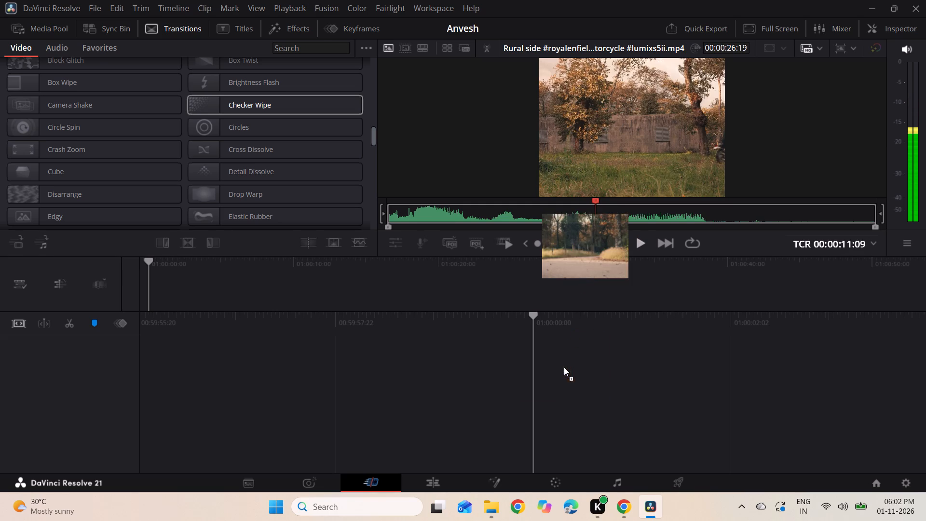
pyautogui.moveTo(564, 367); pyautogui.dragTo(563, 367)
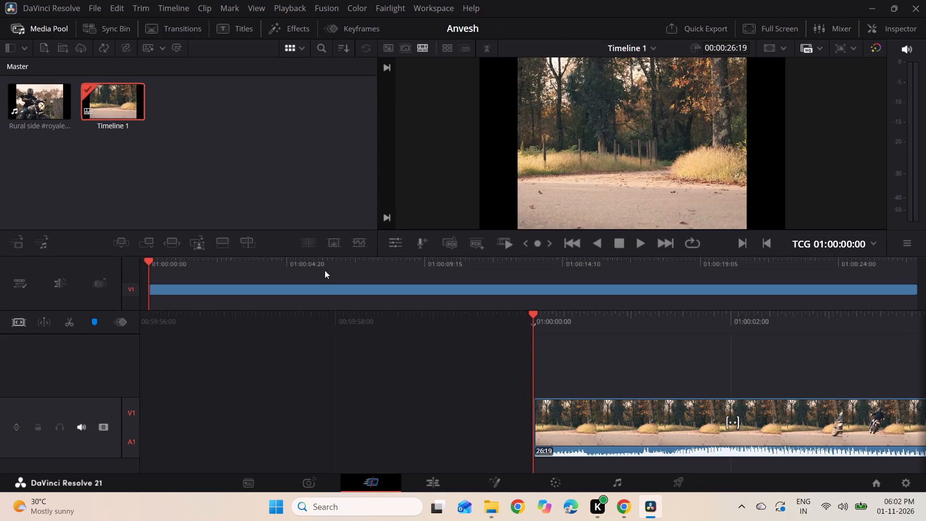
# Play the new timeline forward, then in reverse back to its start, to review the clip.
pyautogui.click(640, 248)
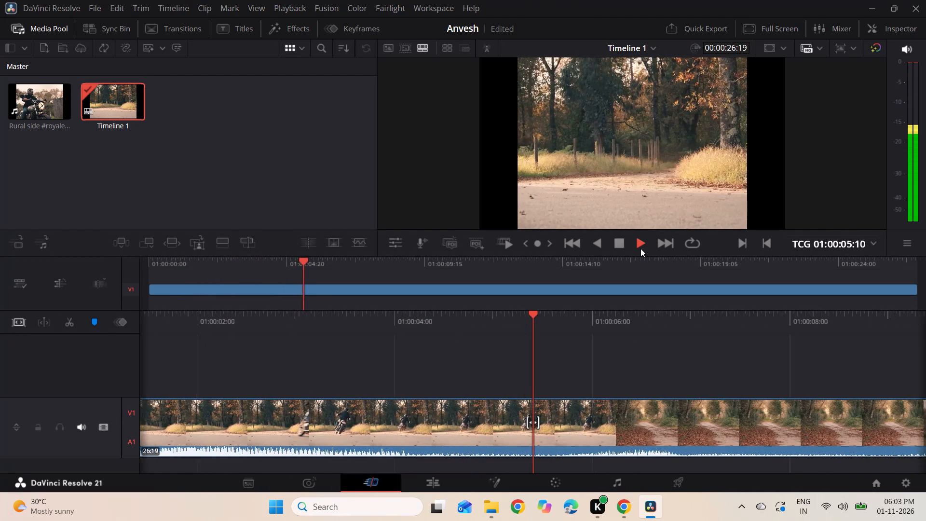
pyautogui.click(599, 243)
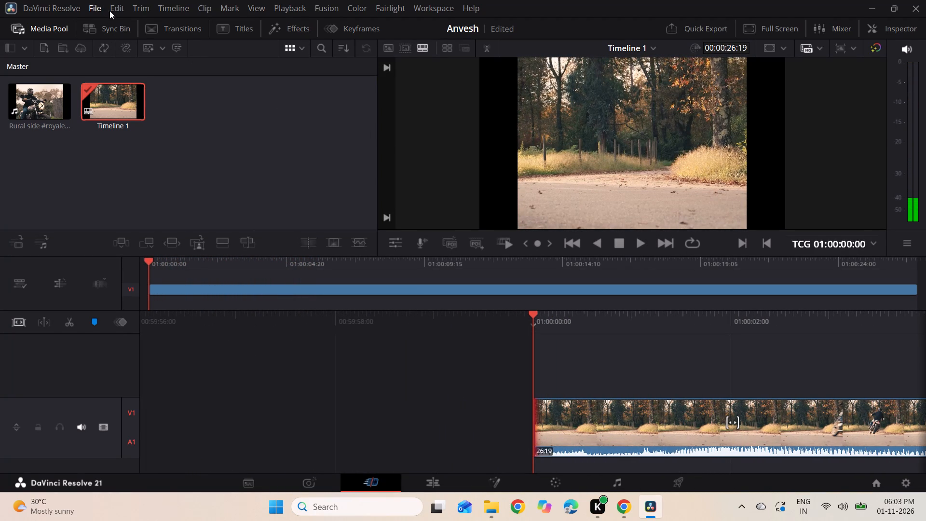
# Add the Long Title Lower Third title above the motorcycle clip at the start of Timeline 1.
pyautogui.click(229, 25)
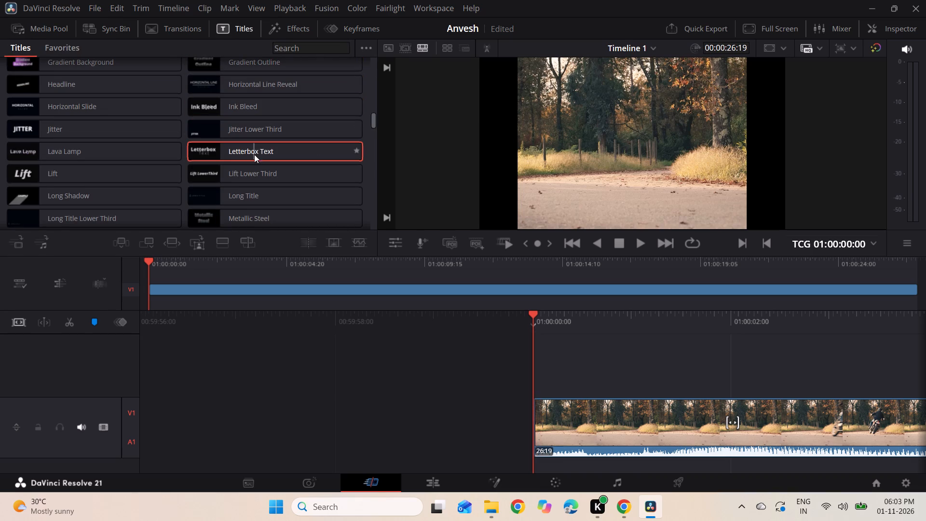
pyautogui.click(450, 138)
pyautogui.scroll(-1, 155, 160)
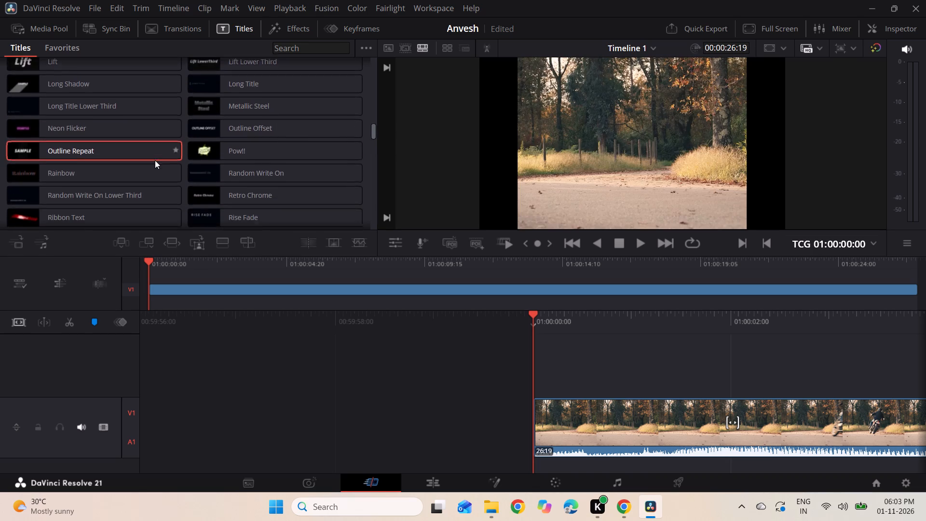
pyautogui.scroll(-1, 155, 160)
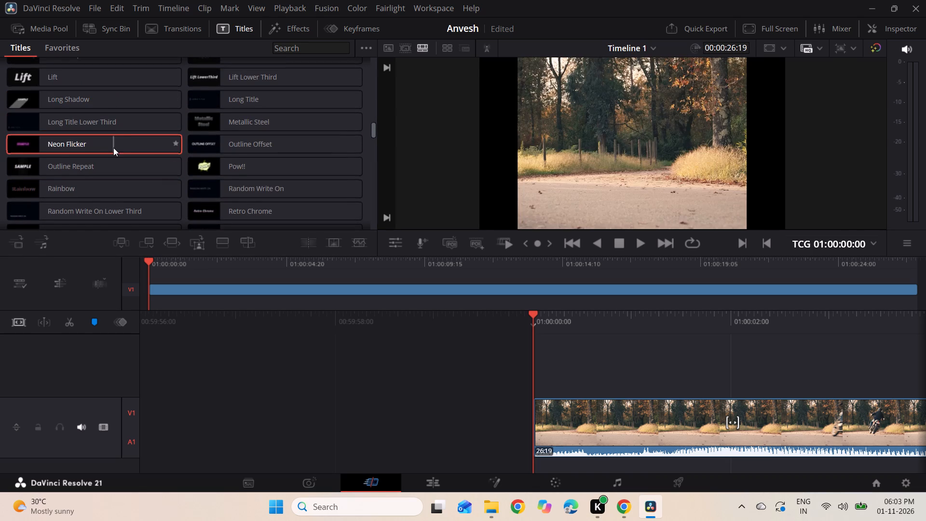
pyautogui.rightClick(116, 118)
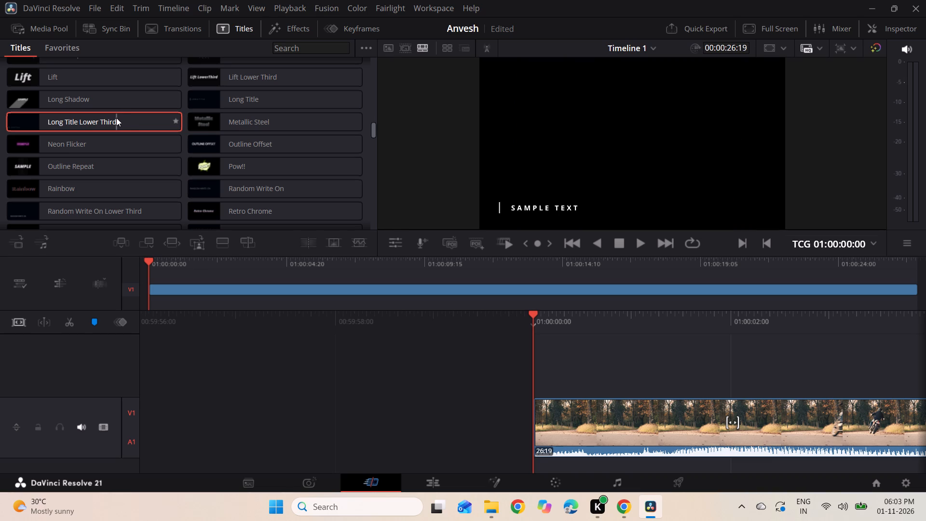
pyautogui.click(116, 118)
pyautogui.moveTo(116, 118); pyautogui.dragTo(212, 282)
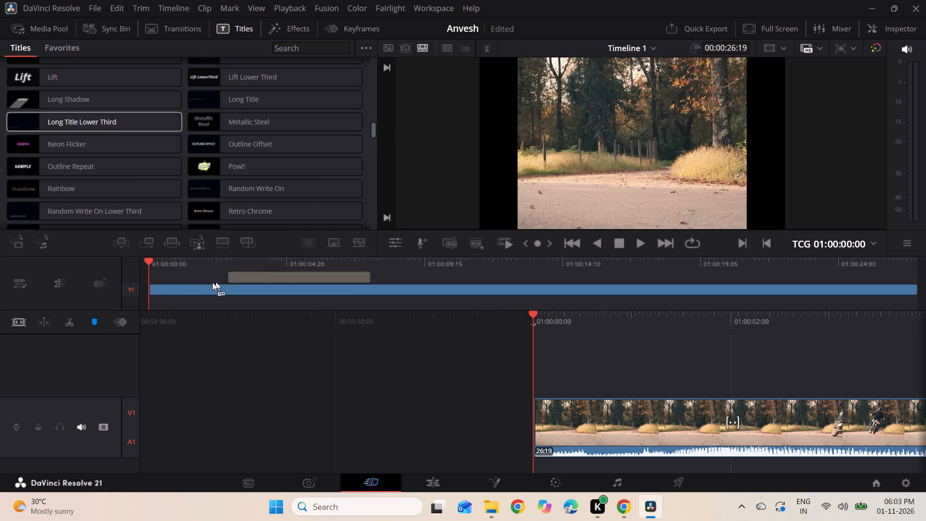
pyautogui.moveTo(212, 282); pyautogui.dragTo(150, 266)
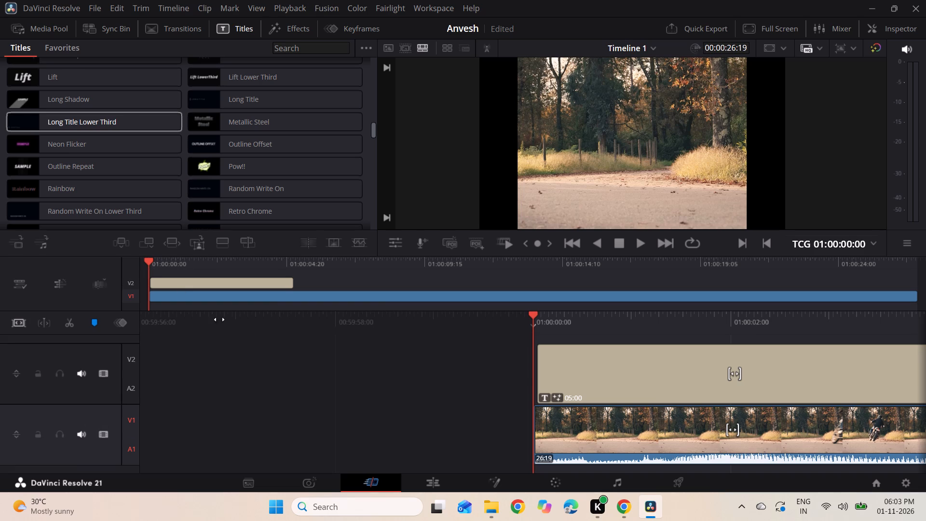
# Select the title clip and show it over the motorcycle footage at about 01:00:03:01.
pyautogui.click(668, 365)
pyautogui.doubleClick(668, 365)
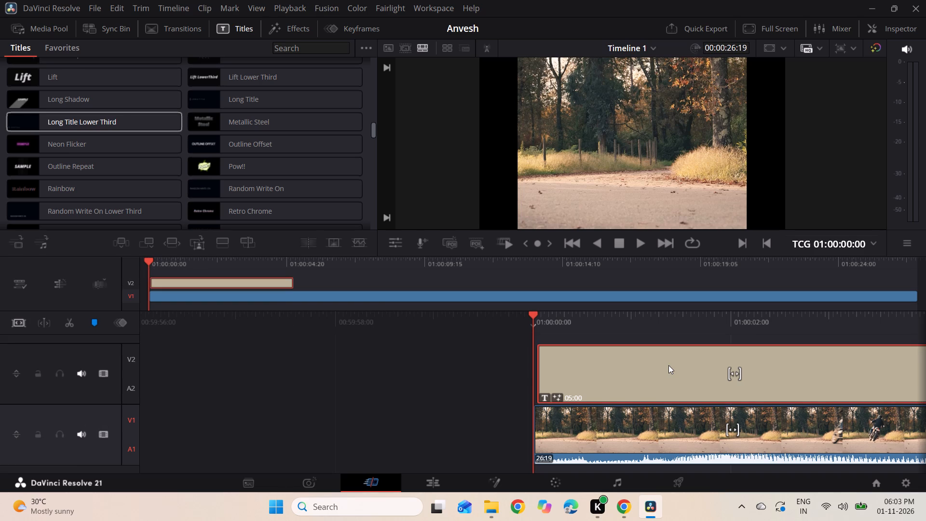
pyautogui.moveTo(272, 382); pyautogui.dragTo(661, 267)
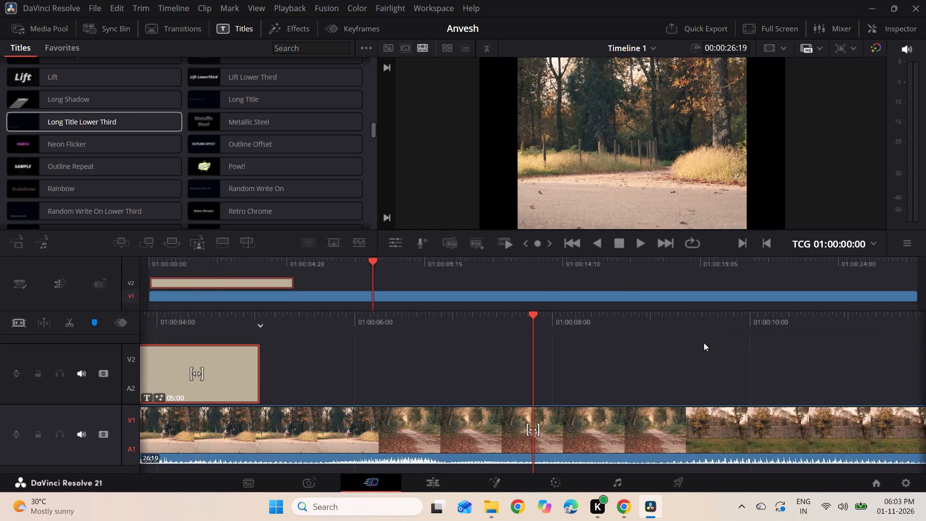
pyautogui.click(477, 372)
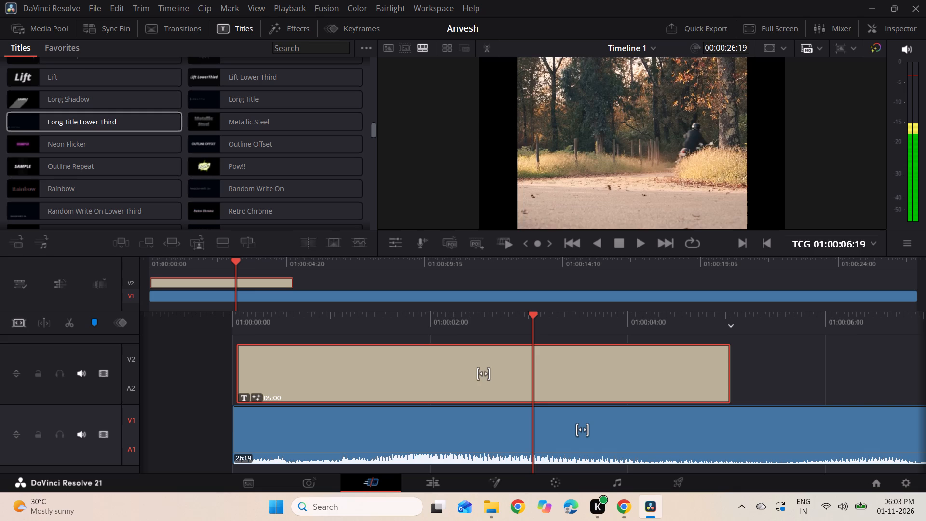
pyautogui.rightClick(477, 372)
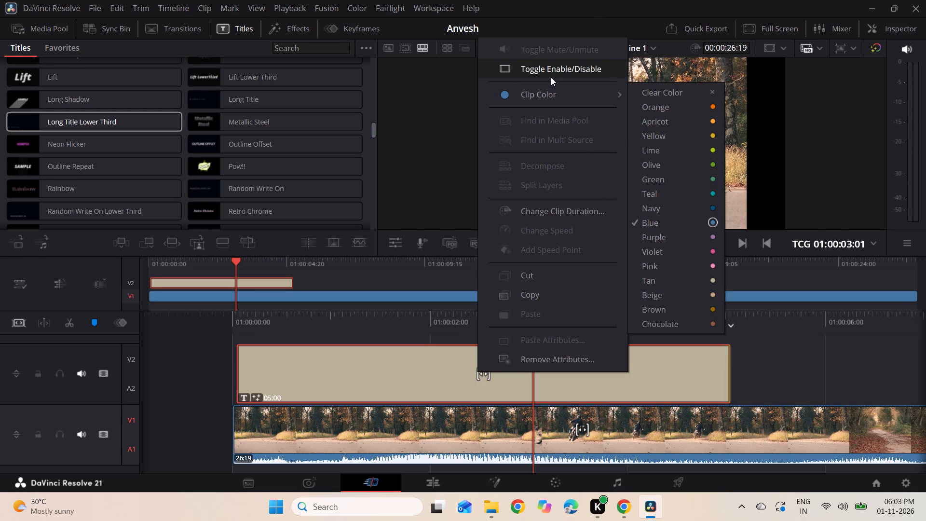
pyautogui.click(431, 353)
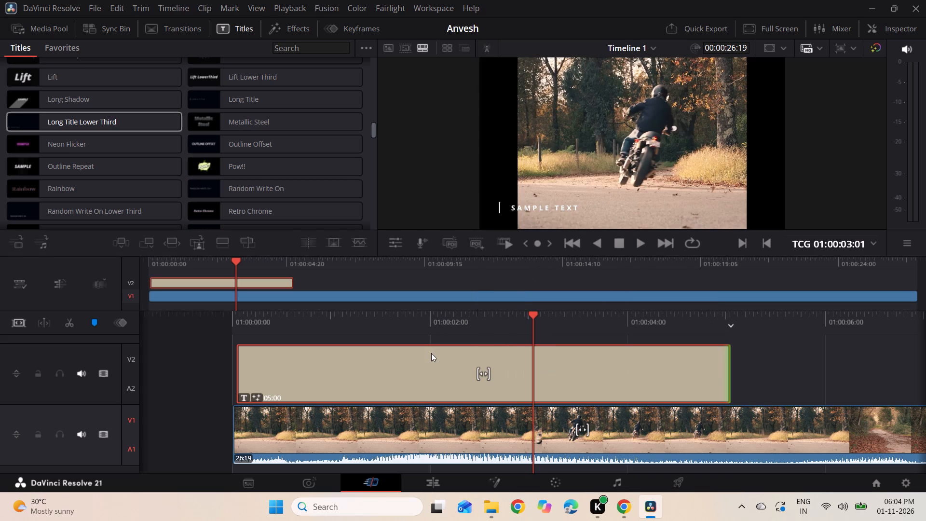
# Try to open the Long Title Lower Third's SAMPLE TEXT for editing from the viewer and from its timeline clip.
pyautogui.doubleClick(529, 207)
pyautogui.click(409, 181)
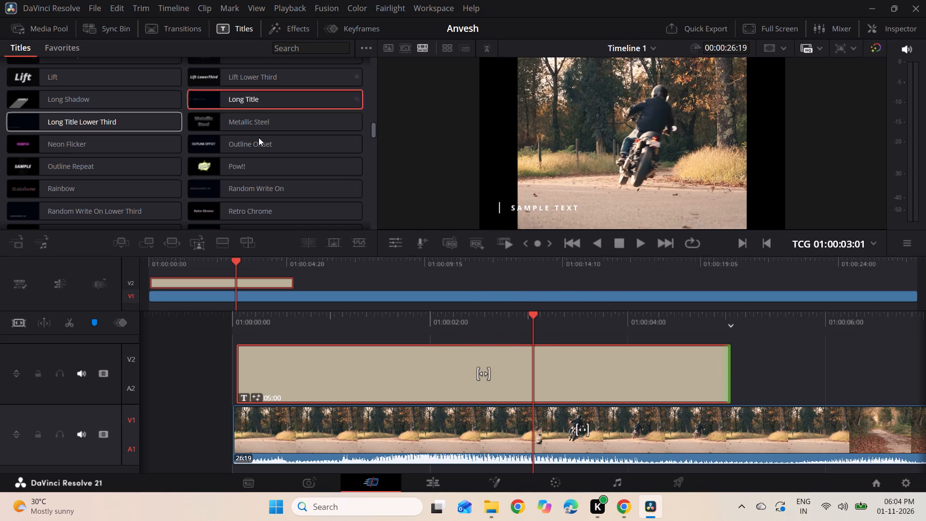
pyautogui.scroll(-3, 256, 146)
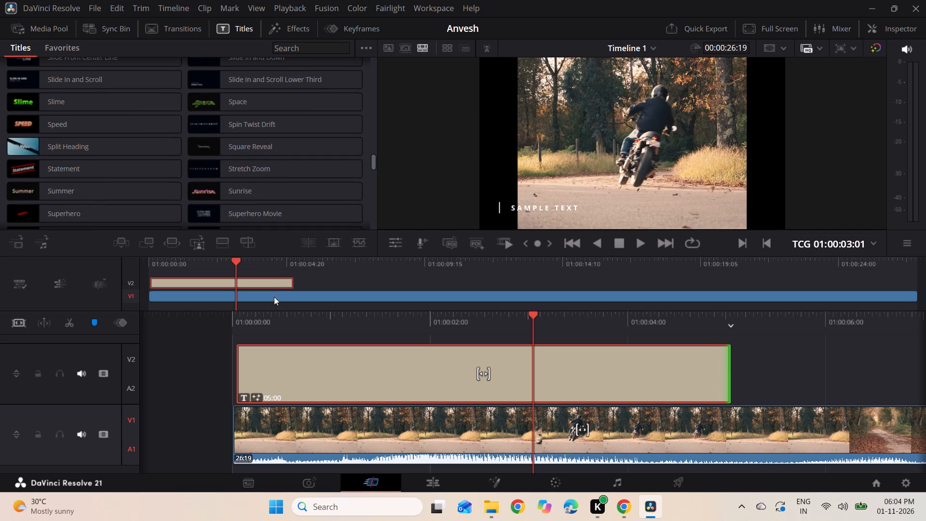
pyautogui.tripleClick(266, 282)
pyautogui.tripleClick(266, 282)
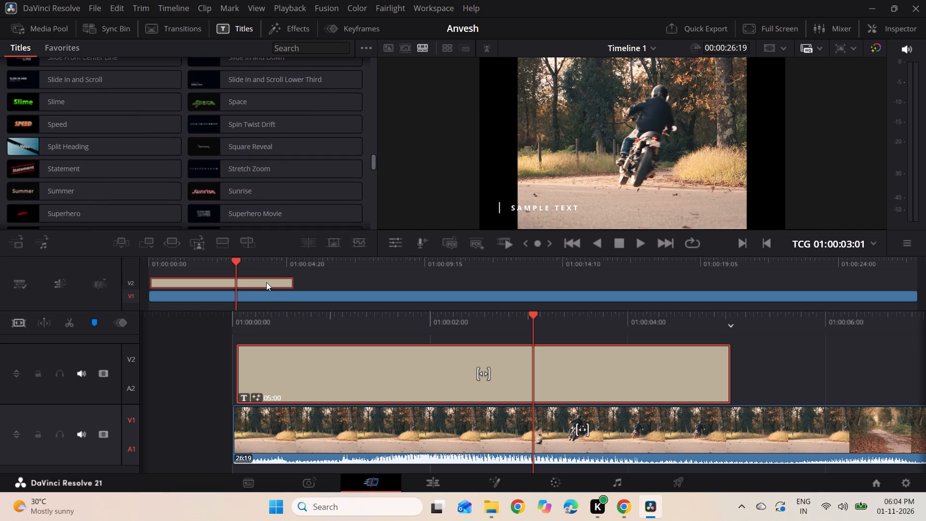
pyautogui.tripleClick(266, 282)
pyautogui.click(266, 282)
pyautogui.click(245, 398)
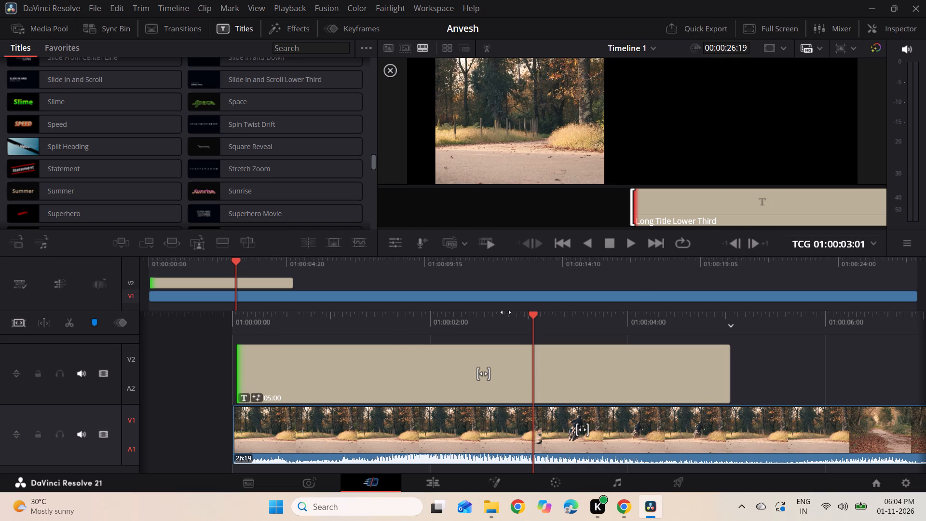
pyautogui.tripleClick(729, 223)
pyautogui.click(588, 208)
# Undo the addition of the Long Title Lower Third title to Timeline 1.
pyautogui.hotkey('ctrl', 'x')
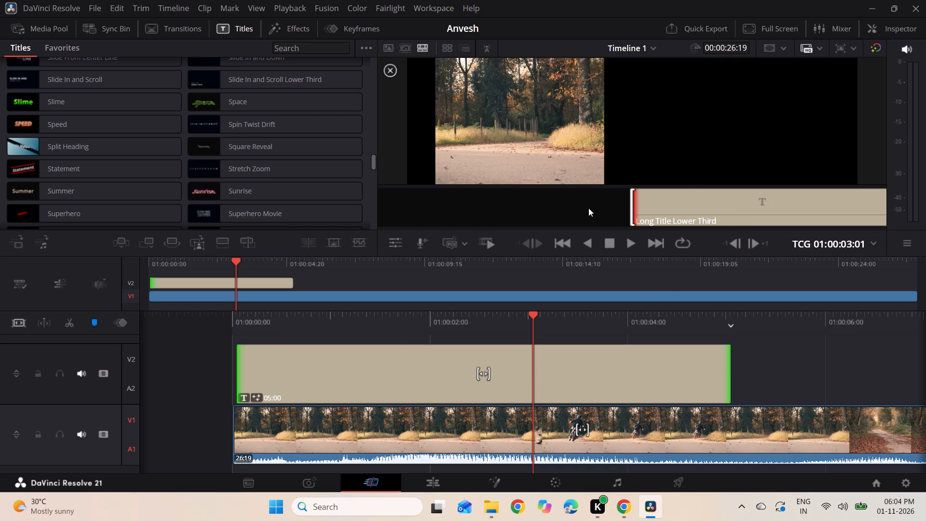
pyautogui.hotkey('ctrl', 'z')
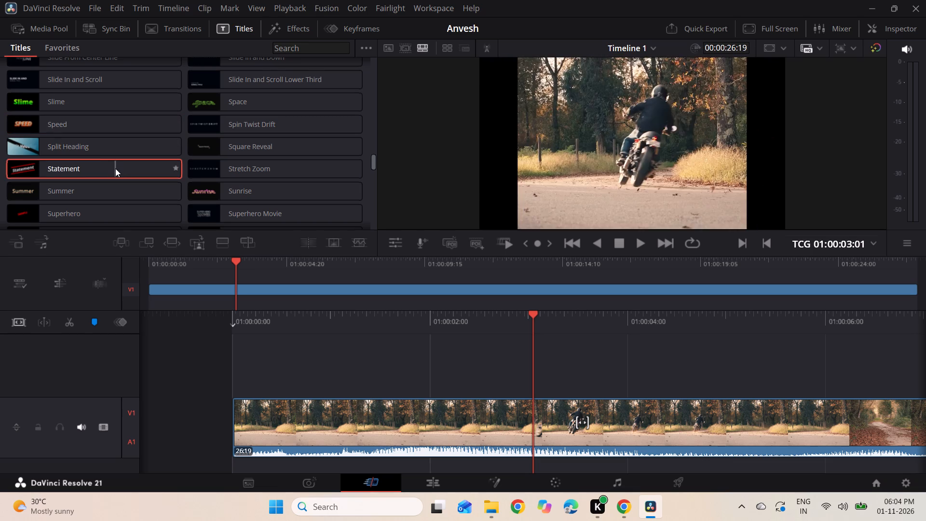
# Browse the titles library from the basic titles through the Fusion and animated titles, previewing styles for the motorcycle clip.
pyautogui.scroll(-3, 115, 168)
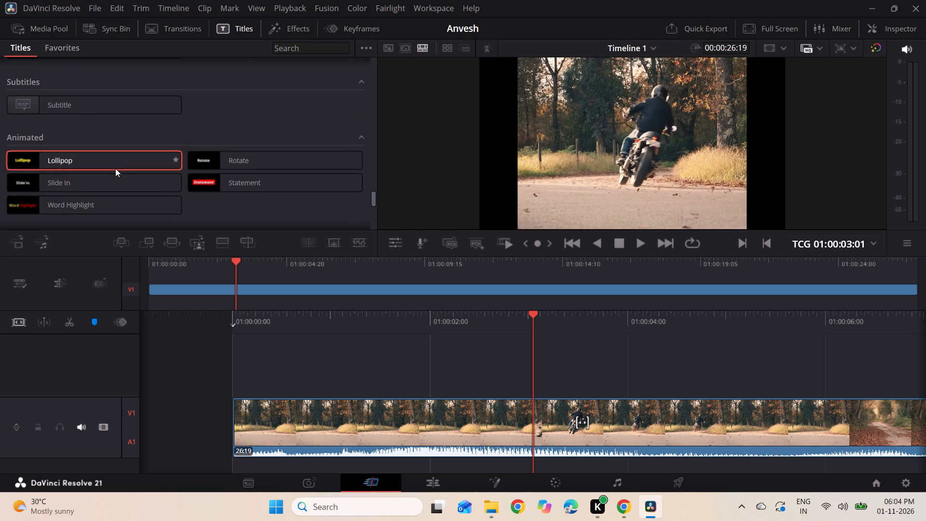
pyautogui.scroll(6, 115, 168)
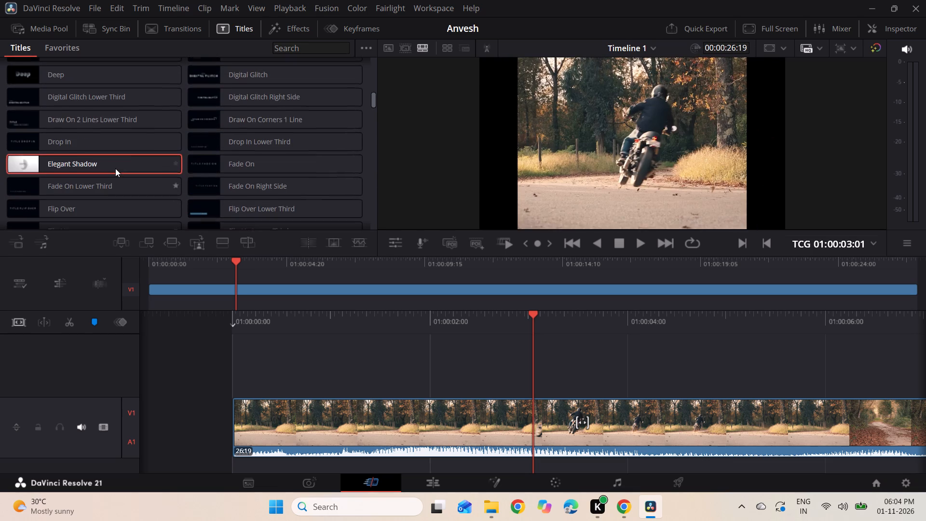
pyautogui.scroll(1, 115, 168)
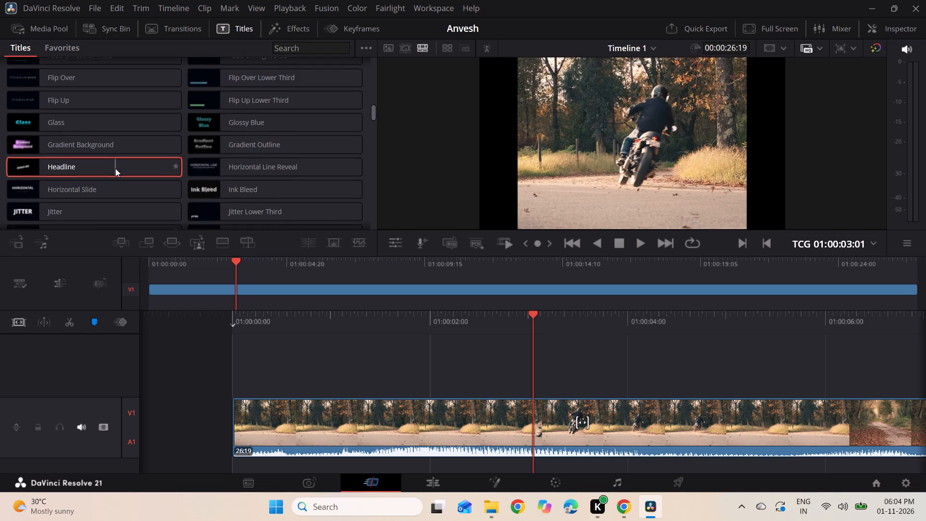
pyautogui.scroll(7, 115, 168)
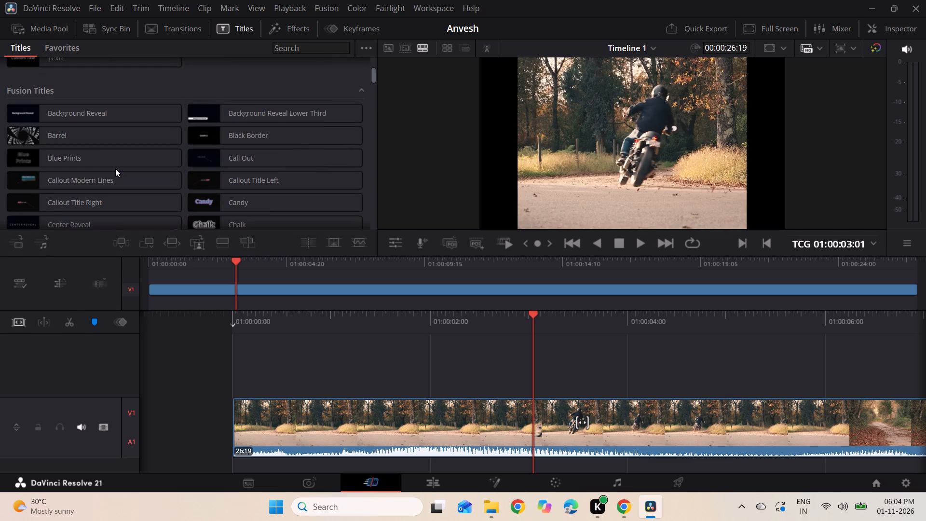
pyautogui.scroll(7, 115, 168)
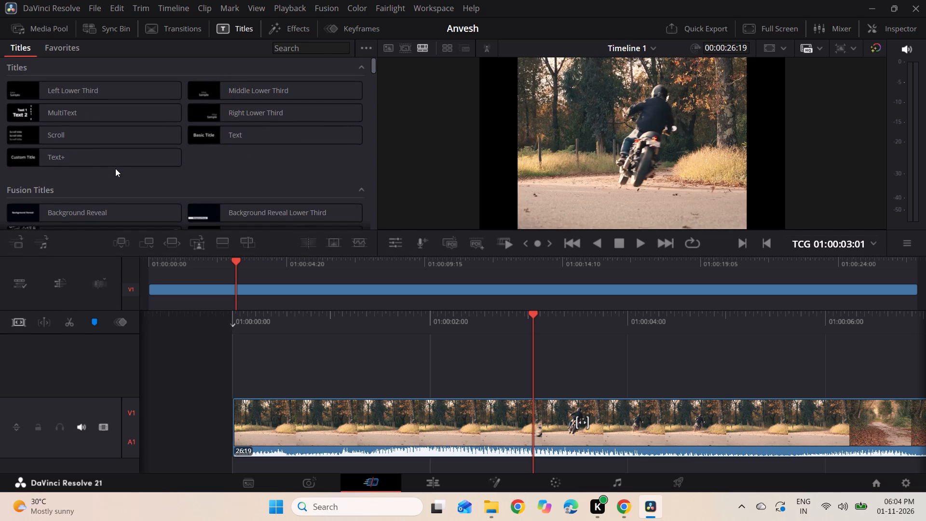
pyautogui.scroll(-2, 115, 168)
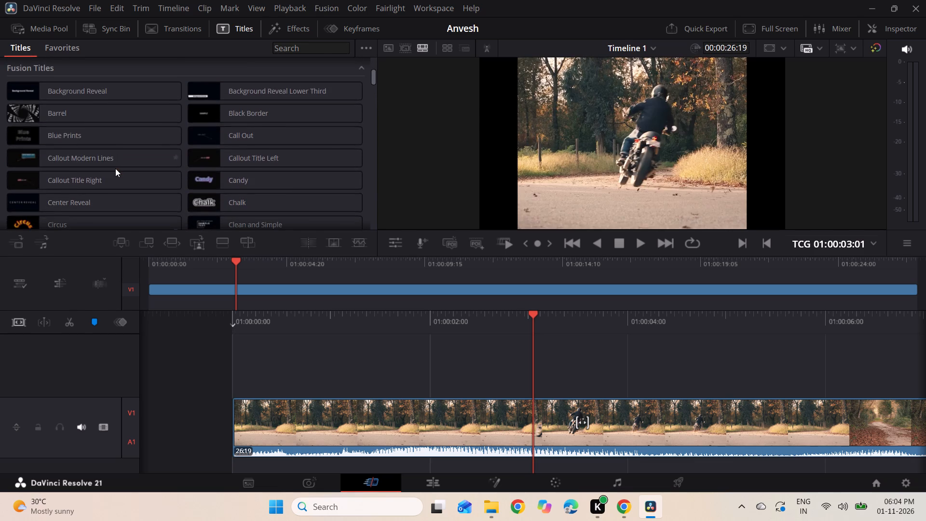
pyautogui.scroll(-4, 115, 168)
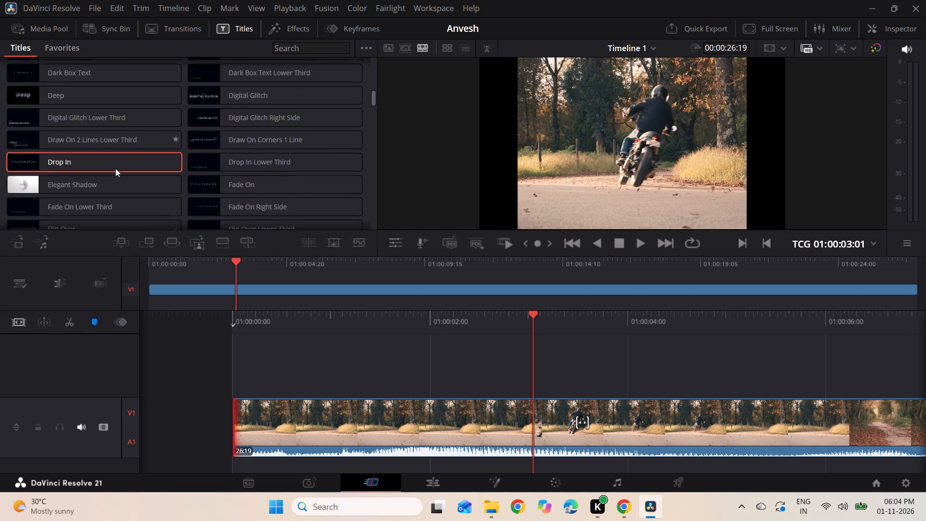
pyautogui.scroll(-3, 115, 168)
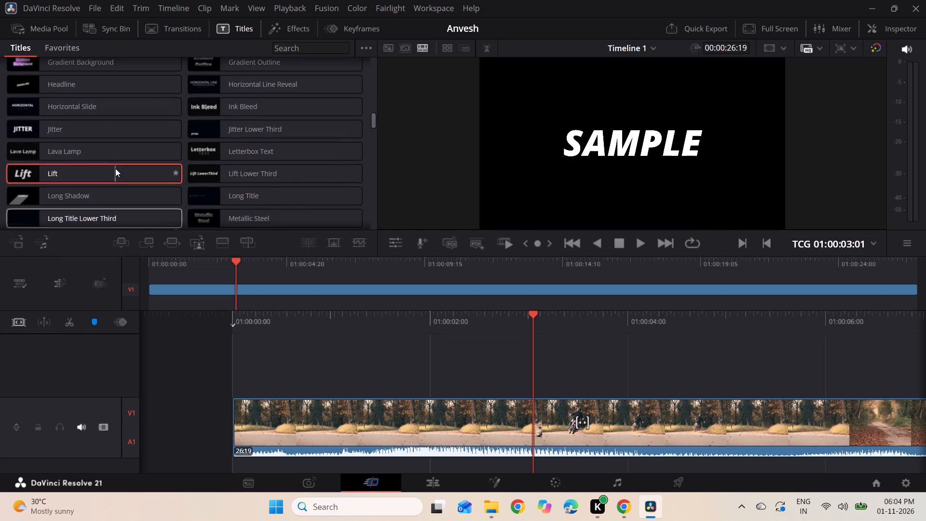
pyautogui.scroll(-1, 115, 168)
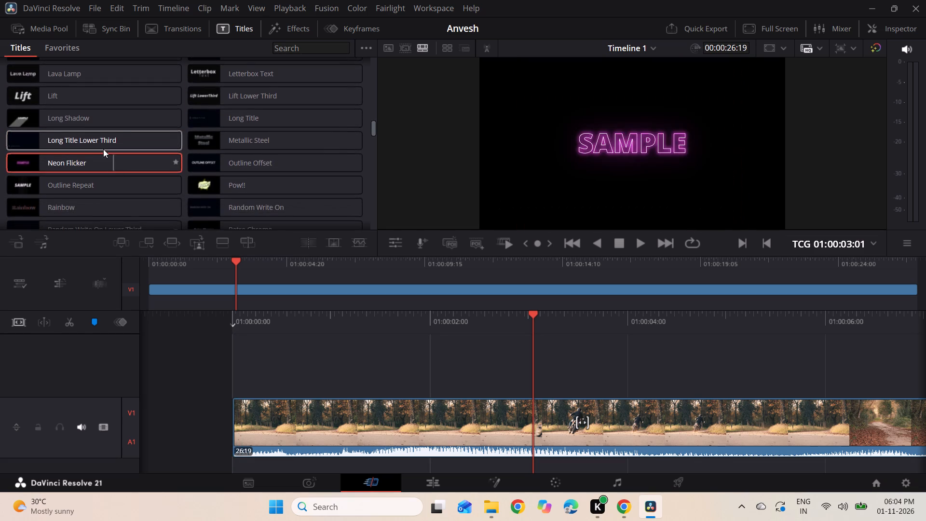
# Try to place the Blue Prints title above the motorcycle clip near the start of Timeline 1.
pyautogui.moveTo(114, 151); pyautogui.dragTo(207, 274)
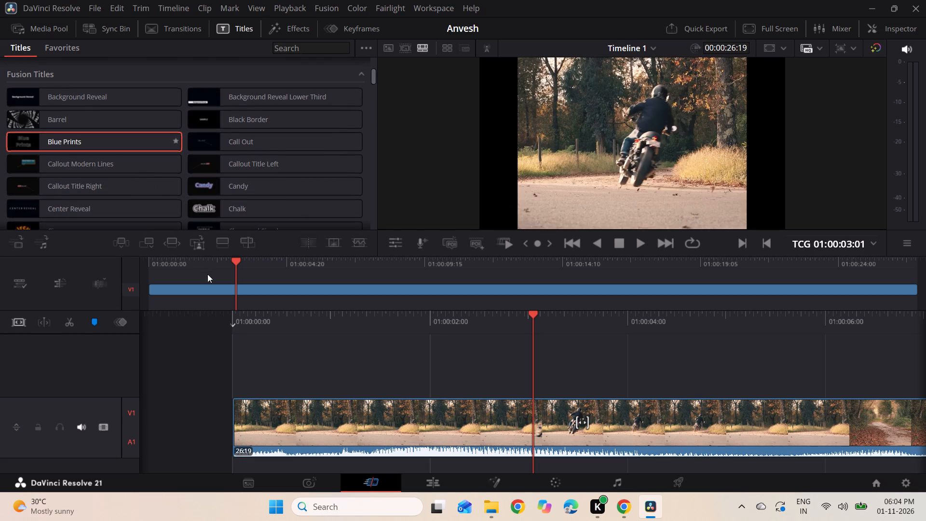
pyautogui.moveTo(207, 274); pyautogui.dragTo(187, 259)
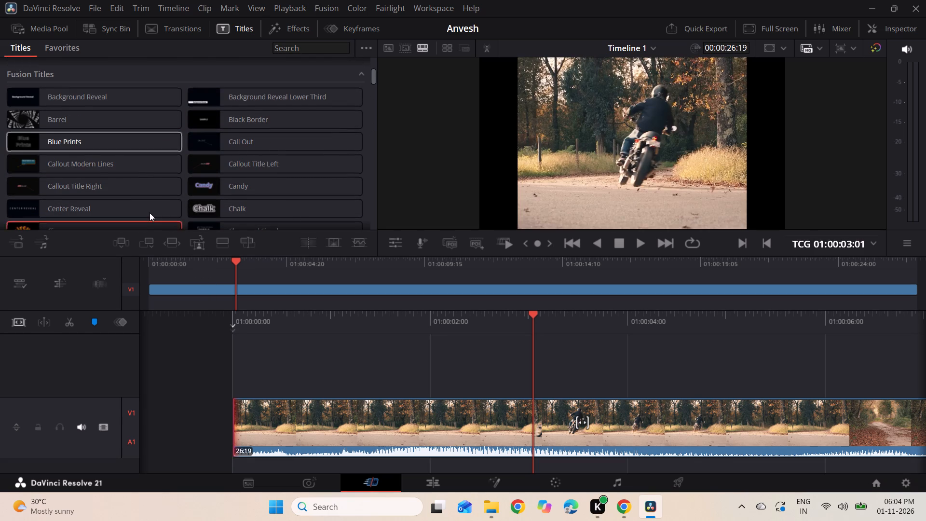
# Place the Long Title Lower Third title above the motorcycle clip at the start of Timeline 1.
pyautogui.scroll(-1, 122, 180)
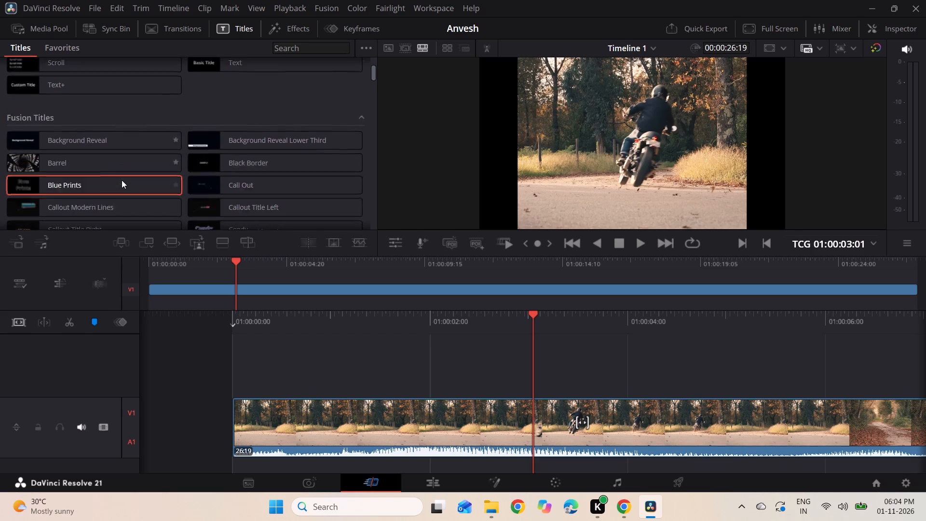
pyautogui.scroll(-4, 122, 180)
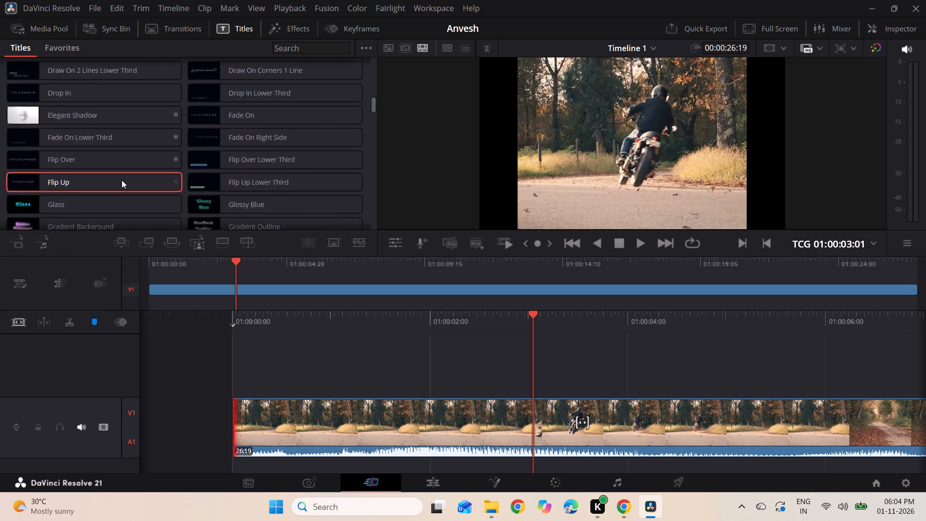
pyautogui.scroll(-2, 122, 180)
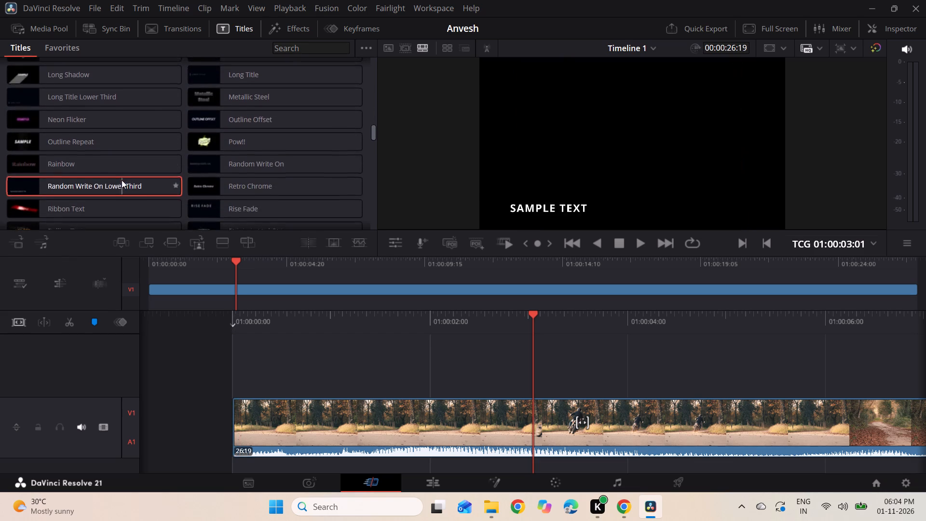
pyautogui.scroll(-1, 122, 180)
pyautogui.click(98, 110)
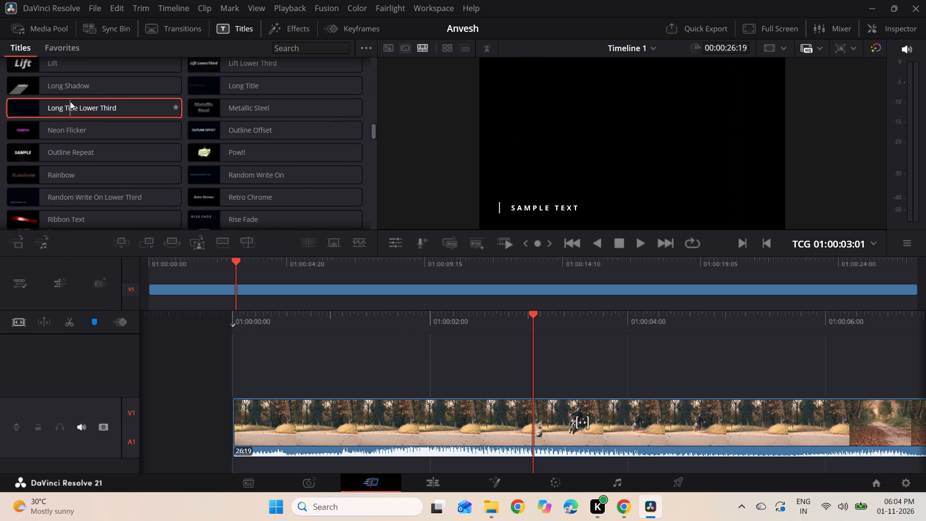
pyautogui.moveTo(70, 102); pyautogui.dragTo(159, 285)
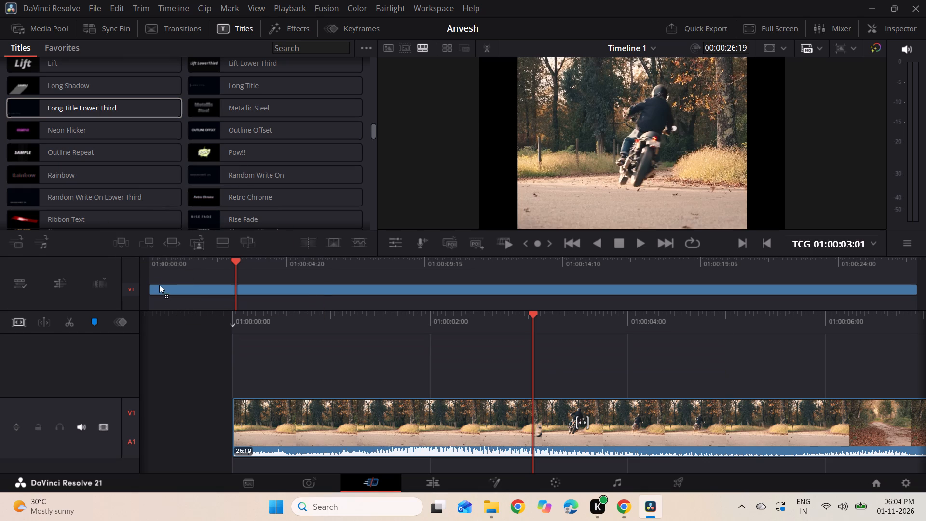
pyautogui.moveTo(159, 285); pyautogui.dragTo(148, 274)
pyautogui.click(148, 274)
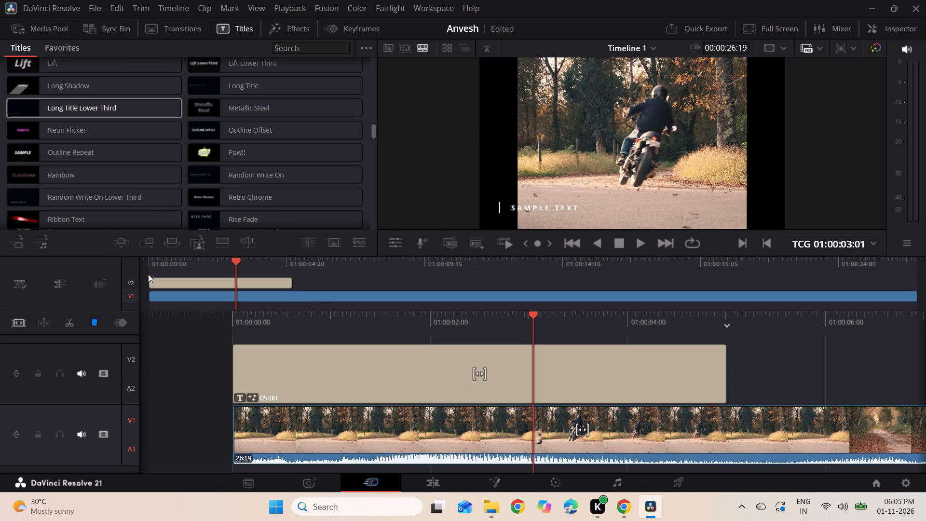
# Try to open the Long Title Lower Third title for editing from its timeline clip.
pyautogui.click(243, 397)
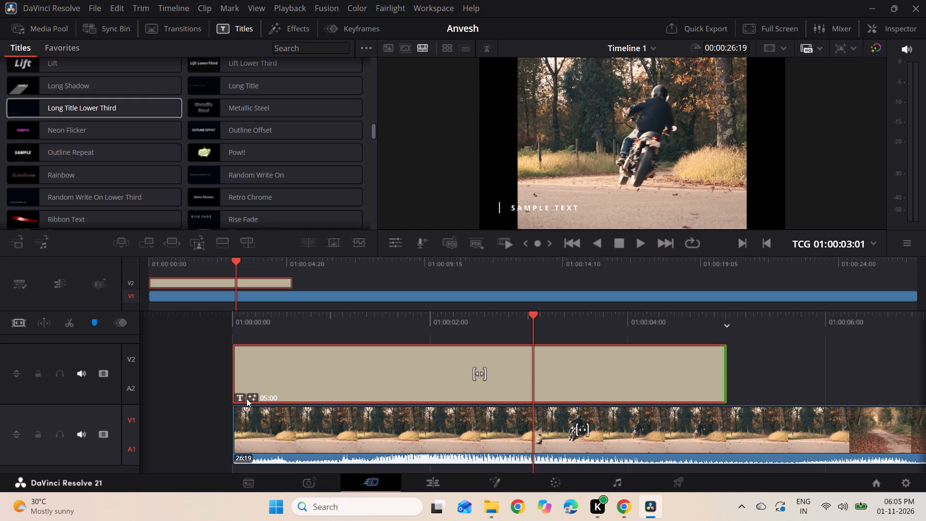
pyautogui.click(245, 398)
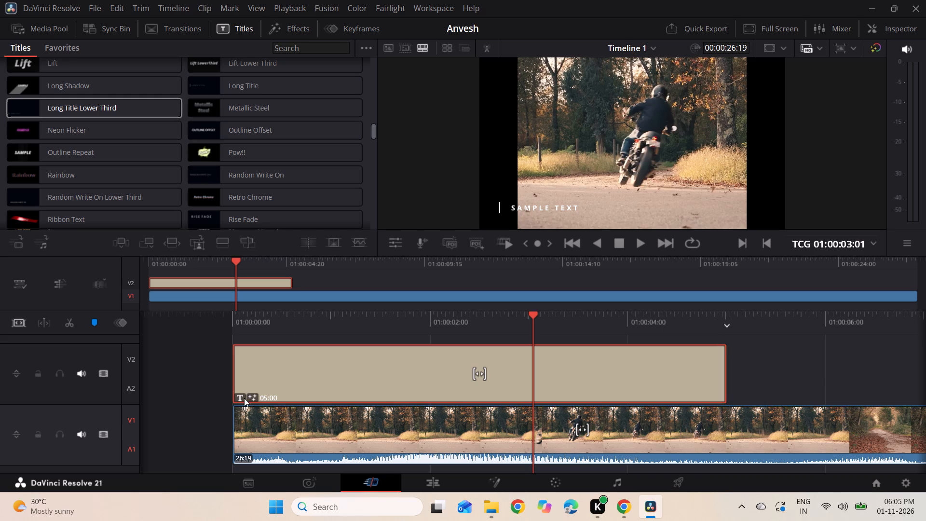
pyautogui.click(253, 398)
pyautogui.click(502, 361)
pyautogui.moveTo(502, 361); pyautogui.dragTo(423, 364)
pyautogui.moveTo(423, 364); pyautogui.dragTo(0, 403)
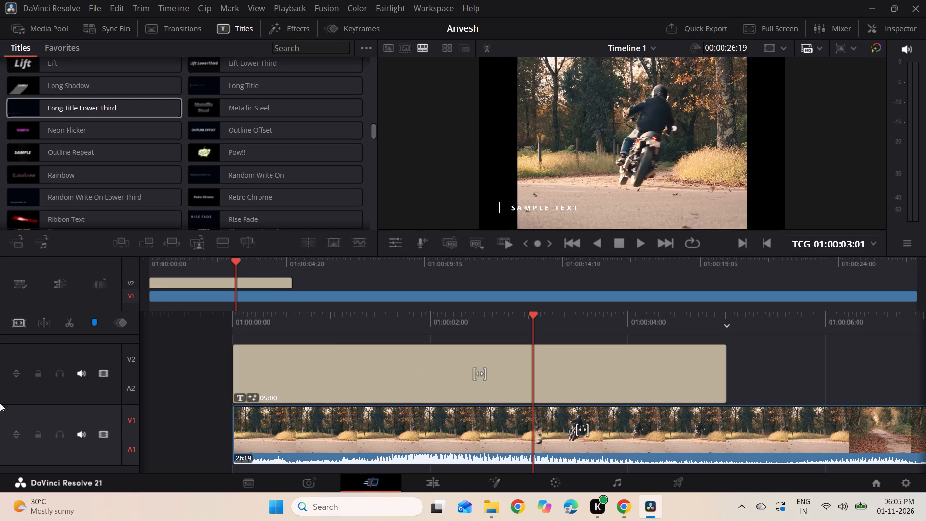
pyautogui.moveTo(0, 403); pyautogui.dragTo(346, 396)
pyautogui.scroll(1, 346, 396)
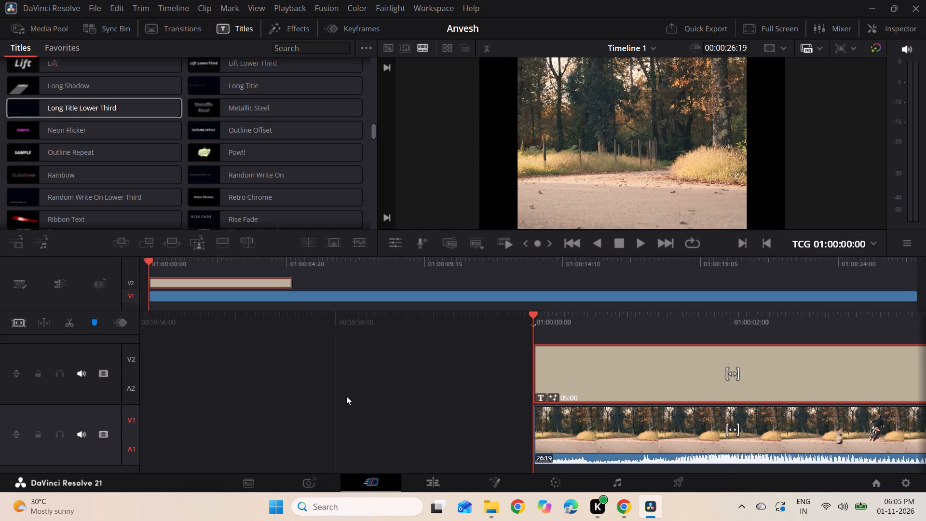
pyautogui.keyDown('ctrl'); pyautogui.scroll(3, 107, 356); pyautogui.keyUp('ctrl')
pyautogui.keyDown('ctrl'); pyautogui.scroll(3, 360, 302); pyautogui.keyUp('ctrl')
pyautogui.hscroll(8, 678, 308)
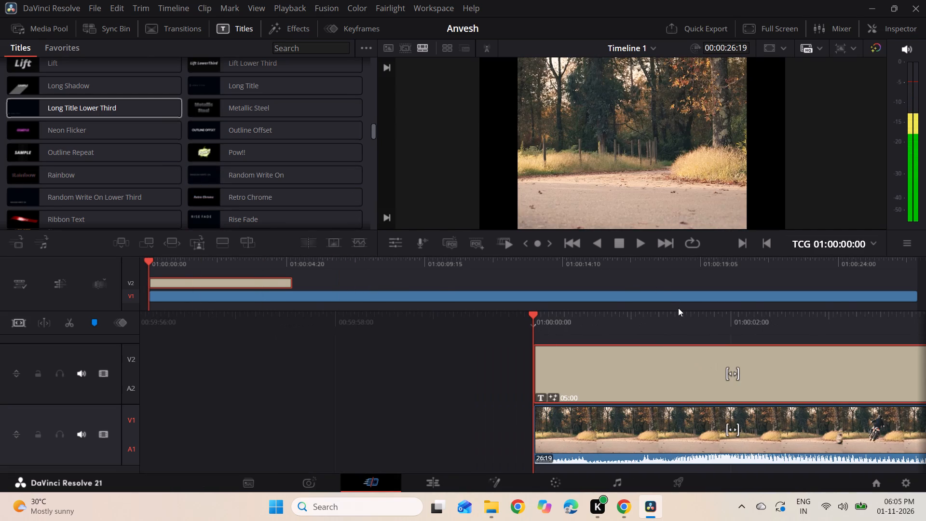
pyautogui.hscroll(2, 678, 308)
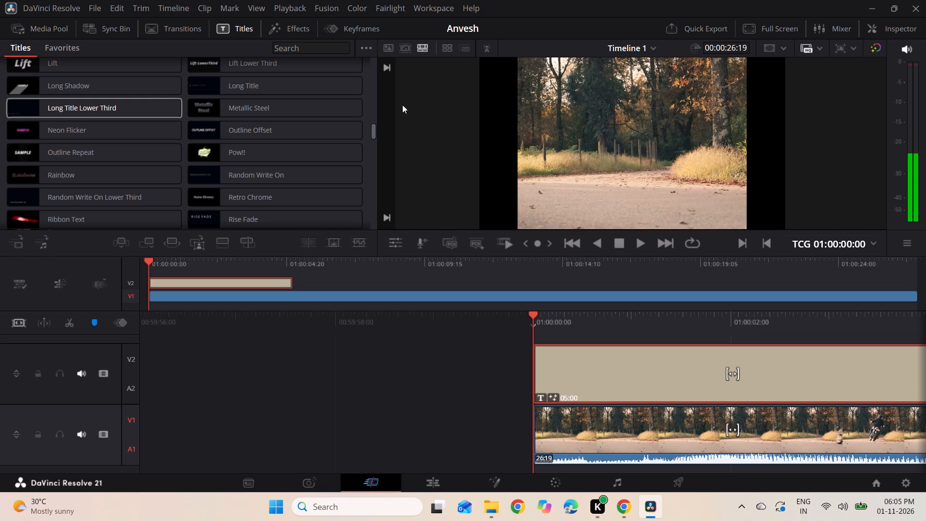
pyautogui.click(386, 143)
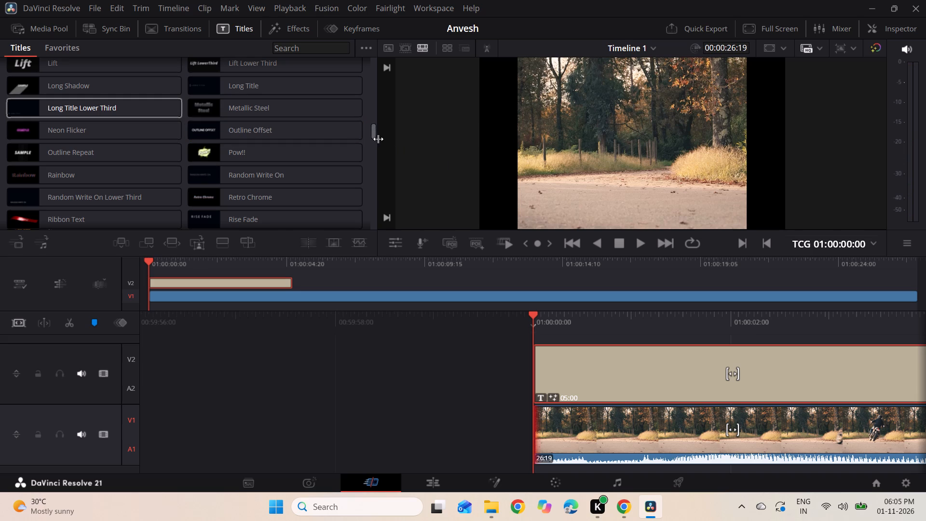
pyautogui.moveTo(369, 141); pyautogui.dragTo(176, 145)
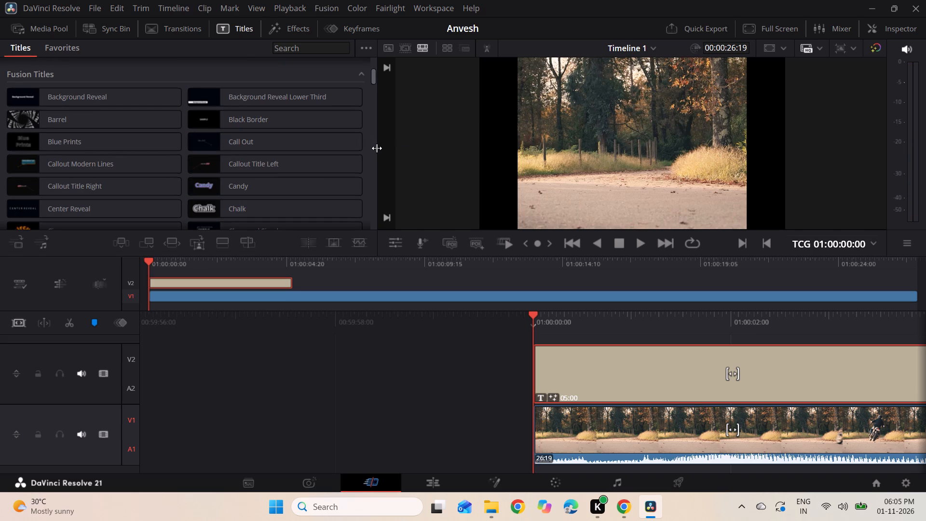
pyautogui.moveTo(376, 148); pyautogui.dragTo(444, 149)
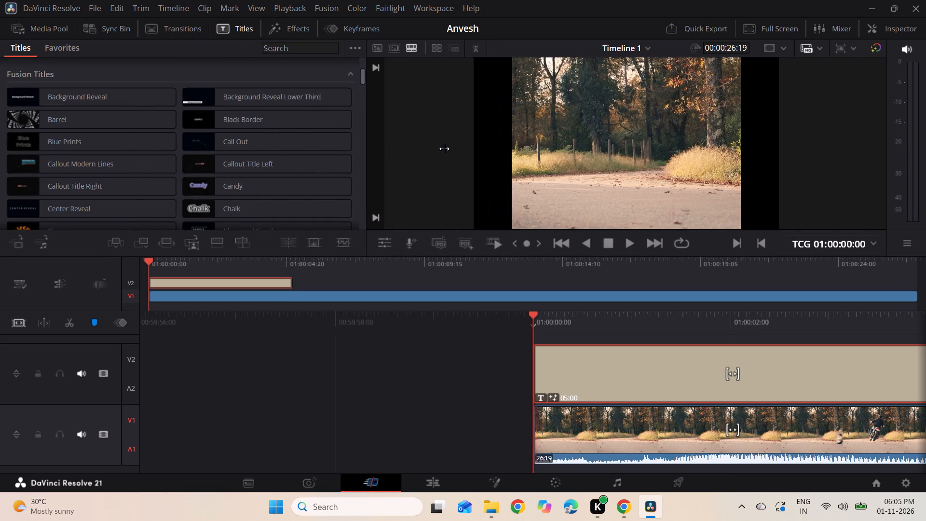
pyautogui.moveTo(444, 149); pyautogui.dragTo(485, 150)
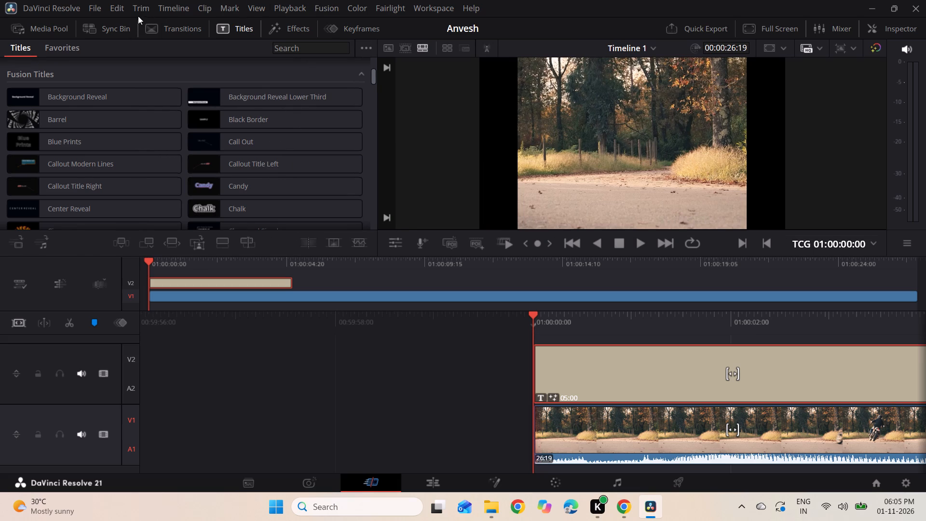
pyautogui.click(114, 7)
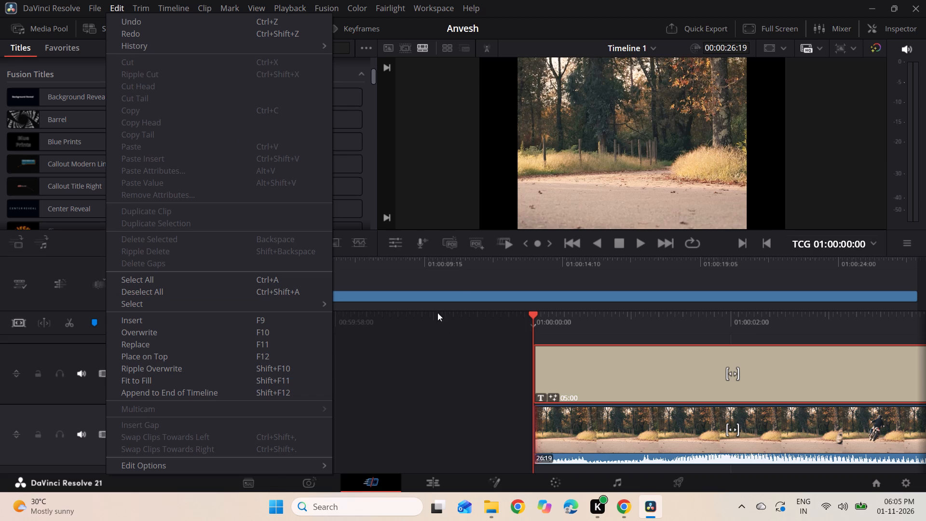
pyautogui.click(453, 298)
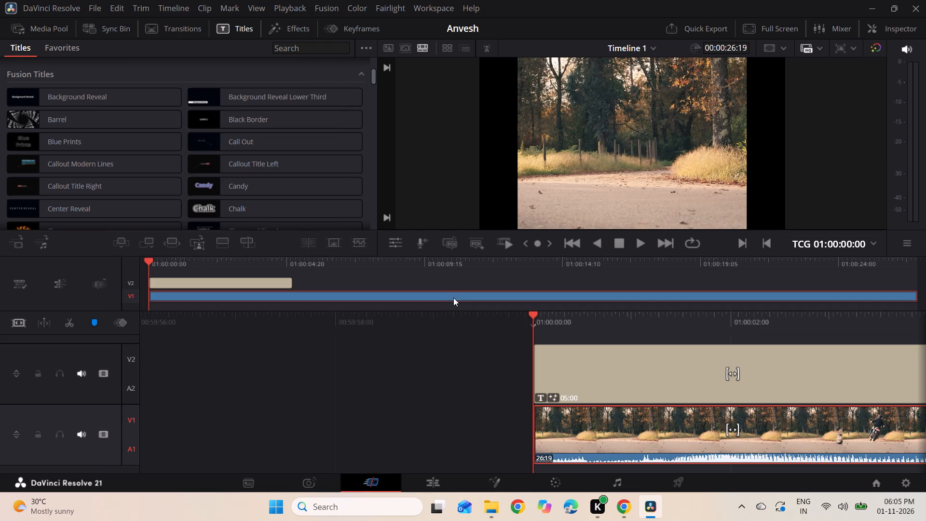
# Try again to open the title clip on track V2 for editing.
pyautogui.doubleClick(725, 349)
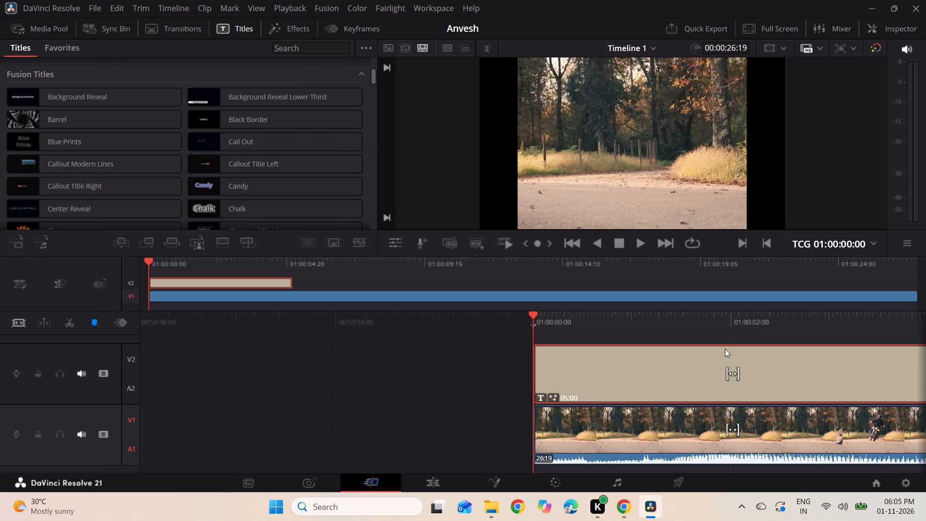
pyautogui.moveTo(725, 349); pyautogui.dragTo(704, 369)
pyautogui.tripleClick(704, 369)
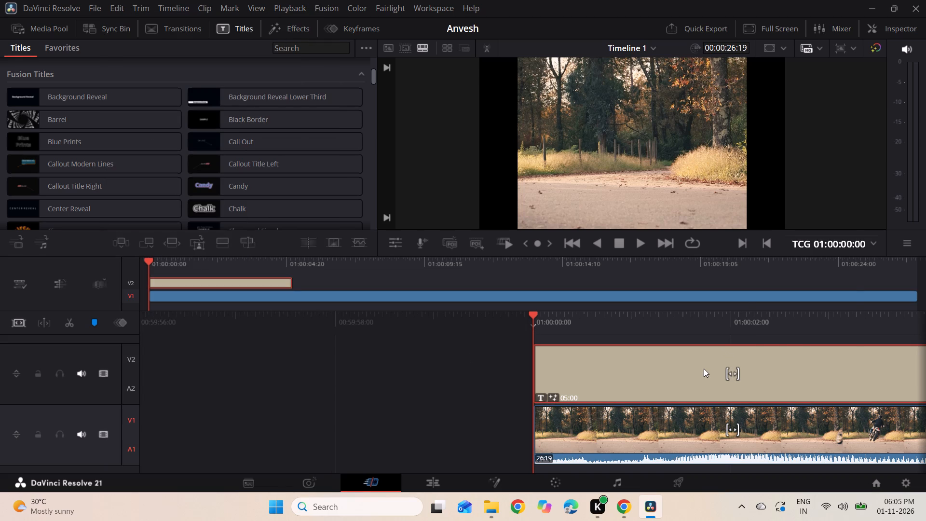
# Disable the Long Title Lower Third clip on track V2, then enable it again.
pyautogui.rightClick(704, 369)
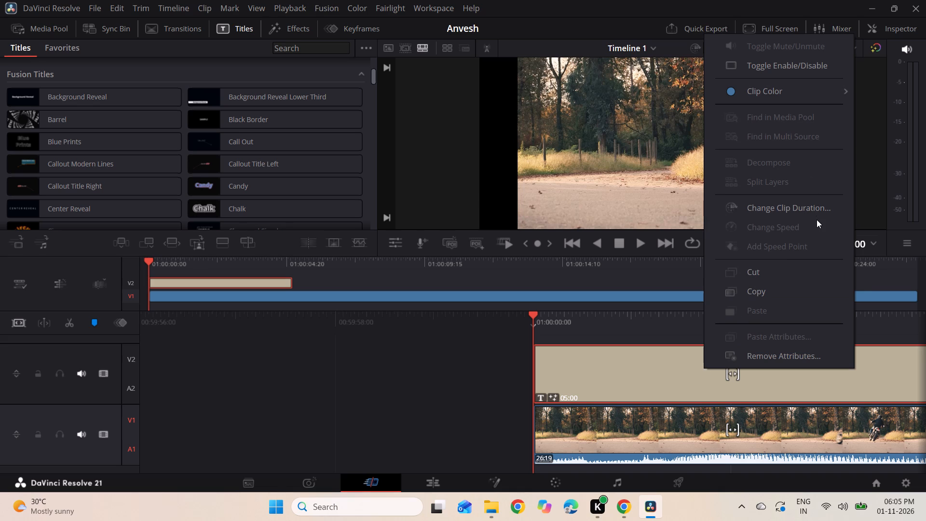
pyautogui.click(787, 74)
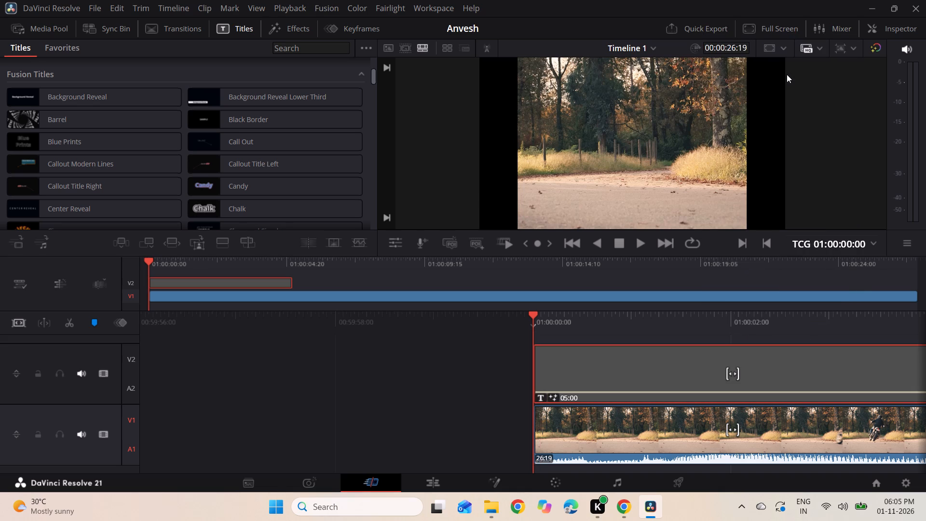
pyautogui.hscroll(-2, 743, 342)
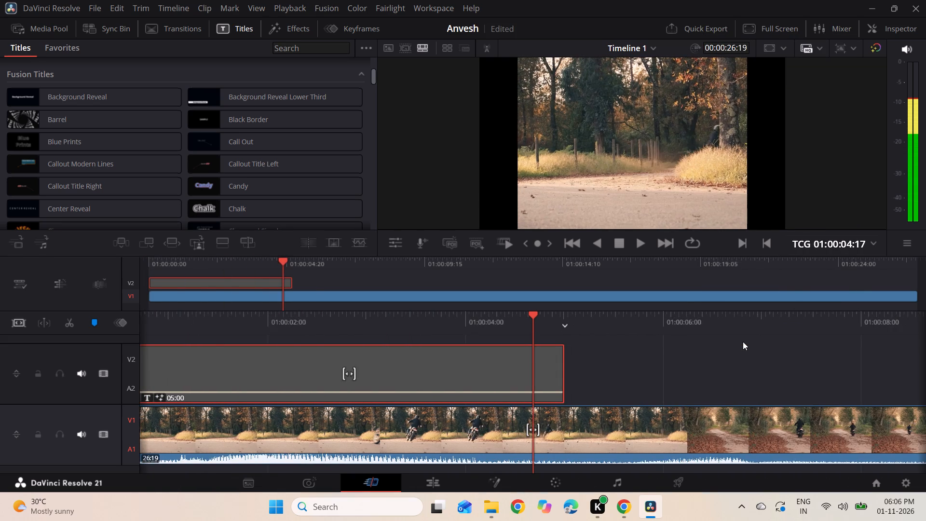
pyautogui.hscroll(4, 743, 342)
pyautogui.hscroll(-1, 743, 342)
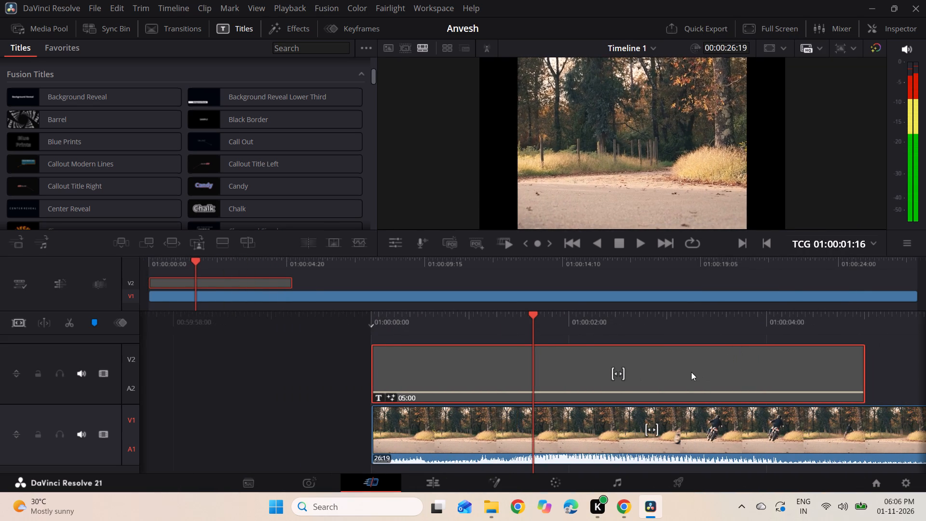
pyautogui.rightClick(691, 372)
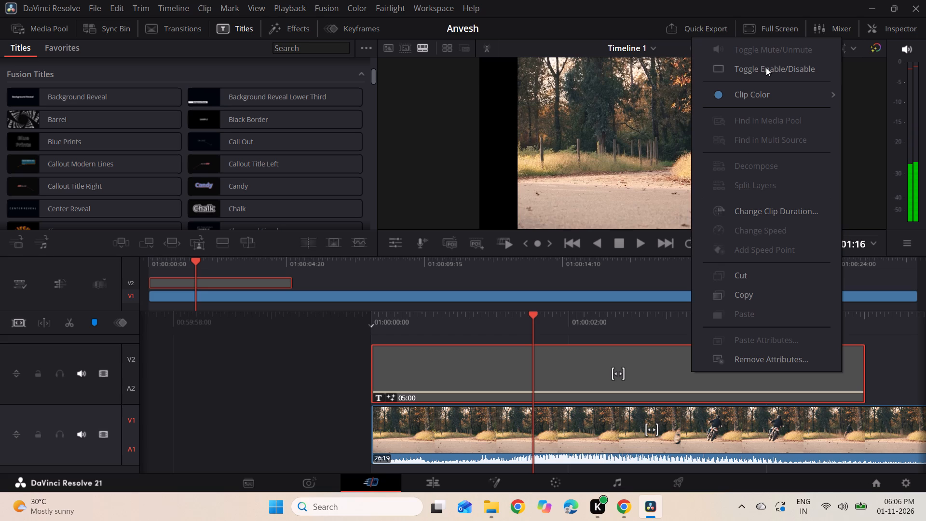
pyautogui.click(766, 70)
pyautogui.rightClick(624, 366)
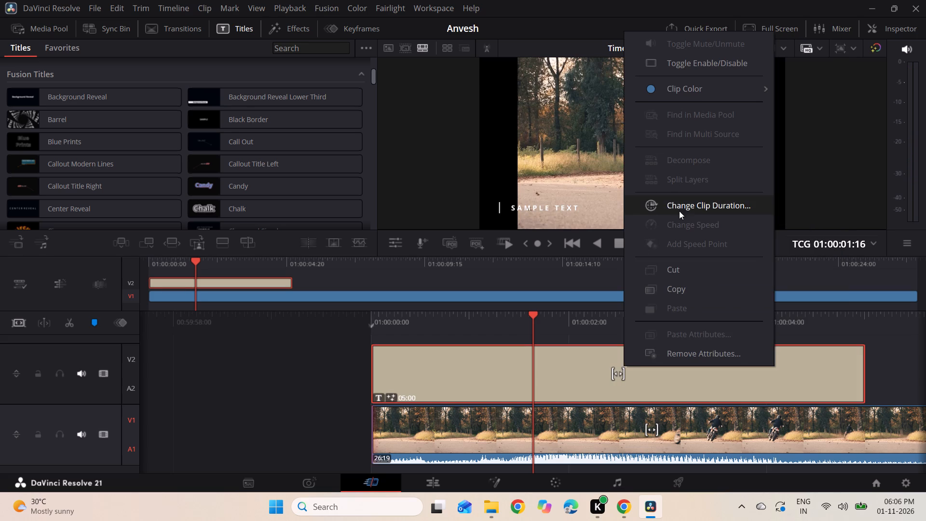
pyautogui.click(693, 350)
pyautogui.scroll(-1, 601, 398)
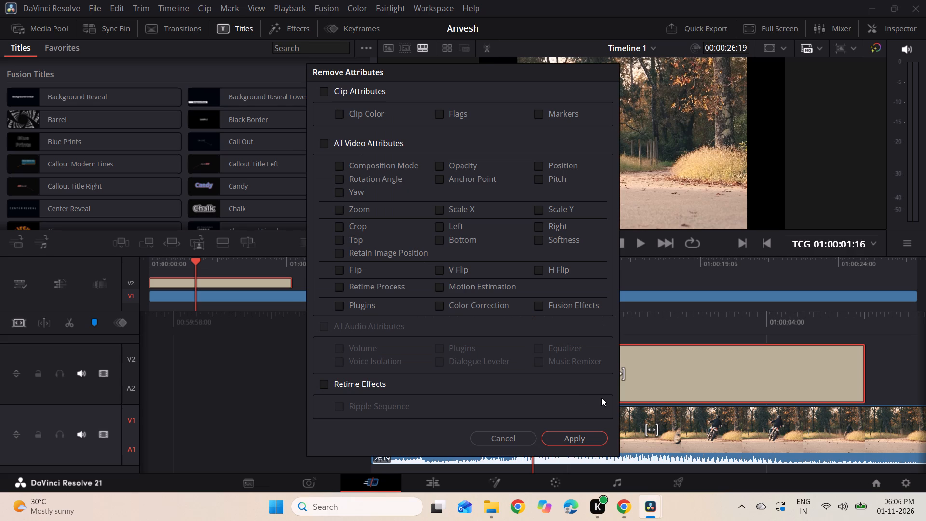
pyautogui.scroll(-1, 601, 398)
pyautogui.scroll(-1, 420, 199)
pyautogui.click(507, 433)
# Play the opening of Timeline 1 to preview the title over the motorcycle clip.
pyautogui.hscroll(-2, 535, 378)
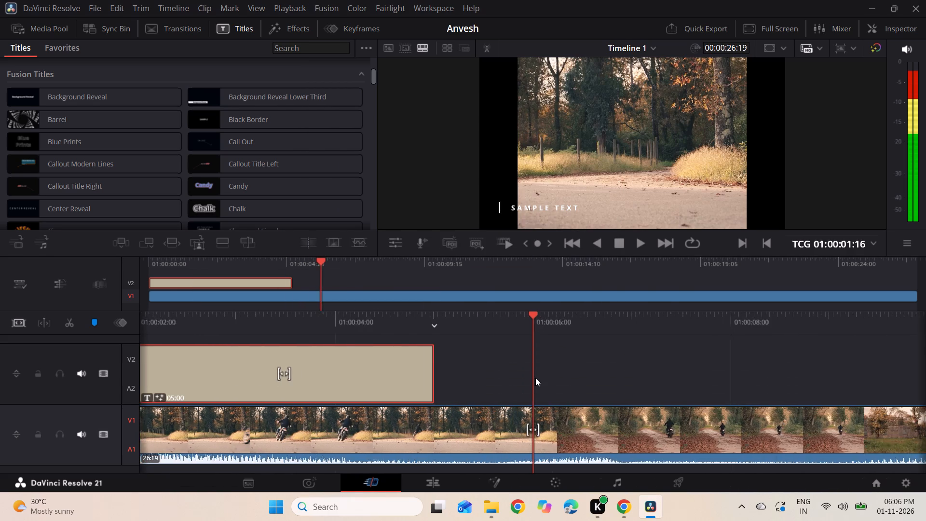
pyautogui.hscroll(-1, 535, 378)
pyautogui.hscroll(13, 535, 378)
pyautogui.press('space')
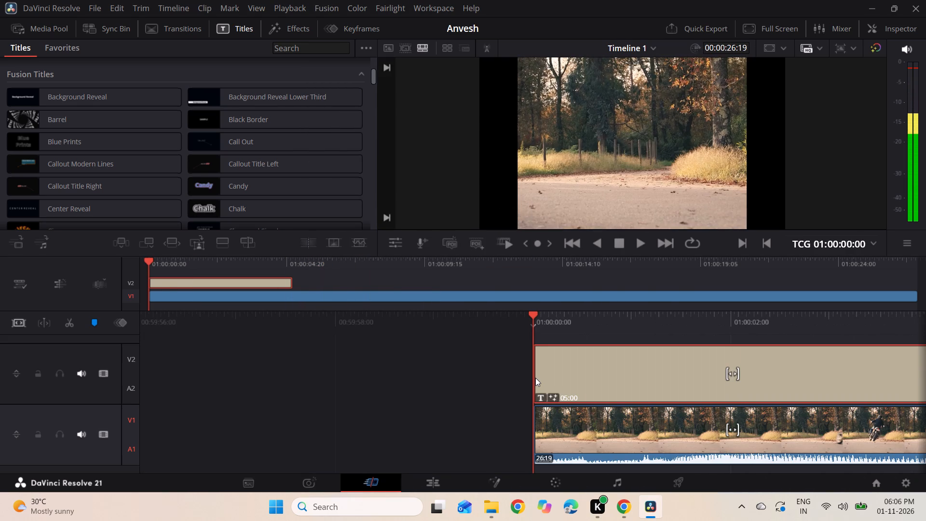
pyautogui.press('space')
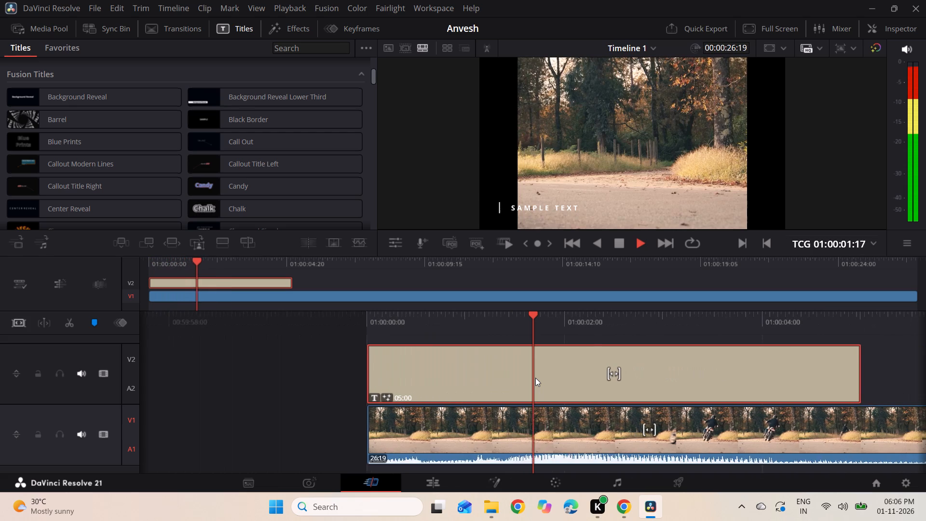
pyautogui.hscroll(17, 535, 378)
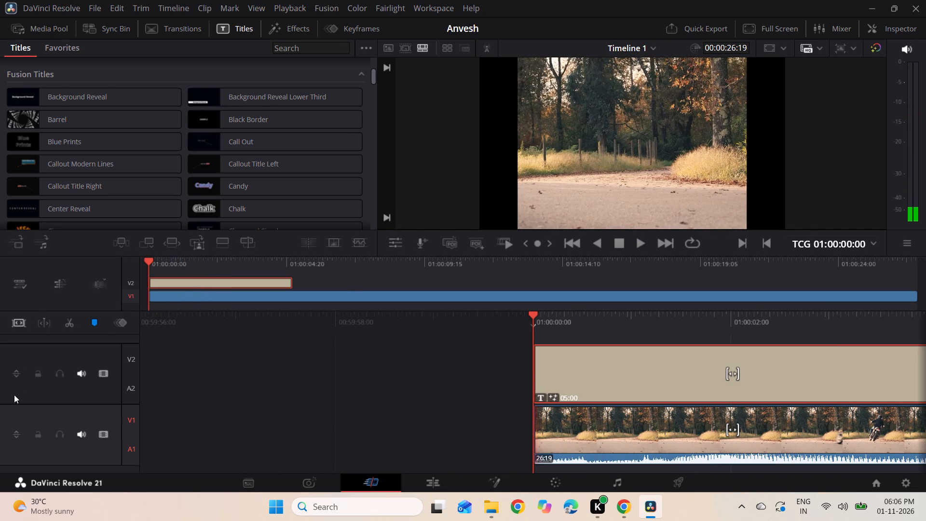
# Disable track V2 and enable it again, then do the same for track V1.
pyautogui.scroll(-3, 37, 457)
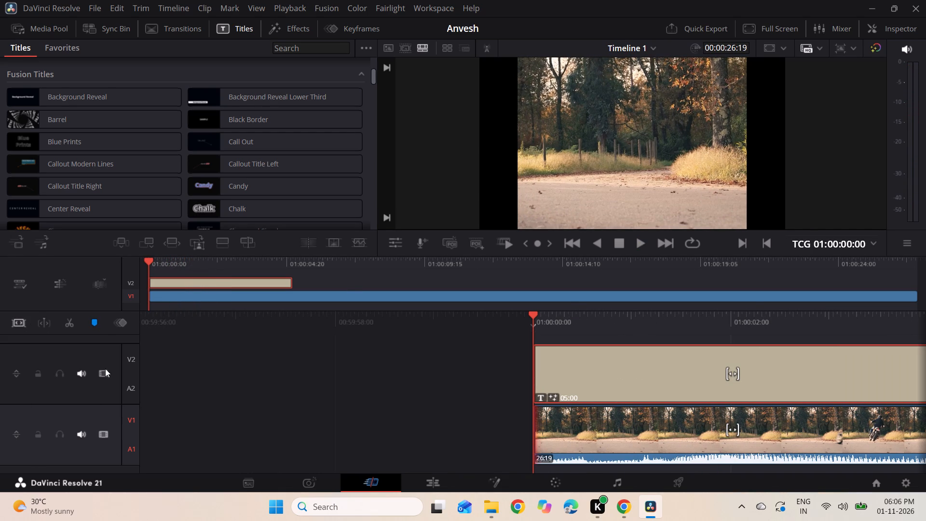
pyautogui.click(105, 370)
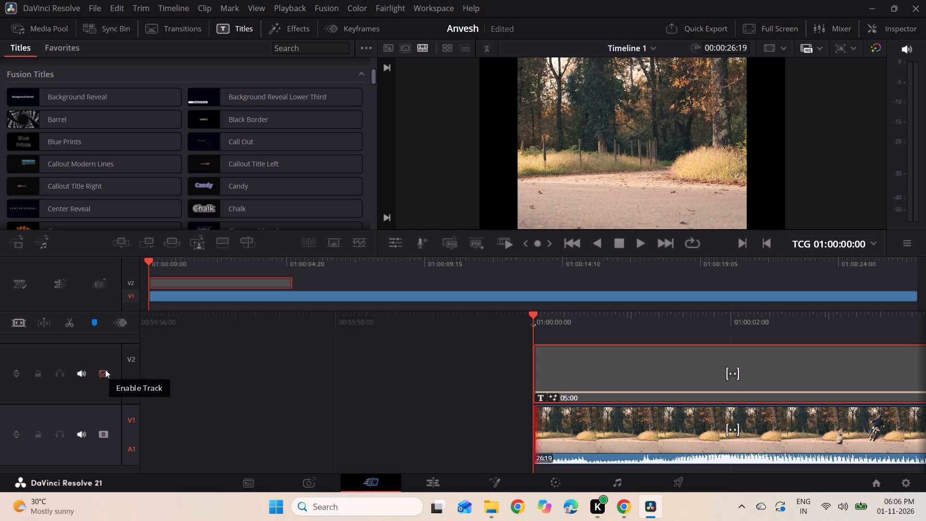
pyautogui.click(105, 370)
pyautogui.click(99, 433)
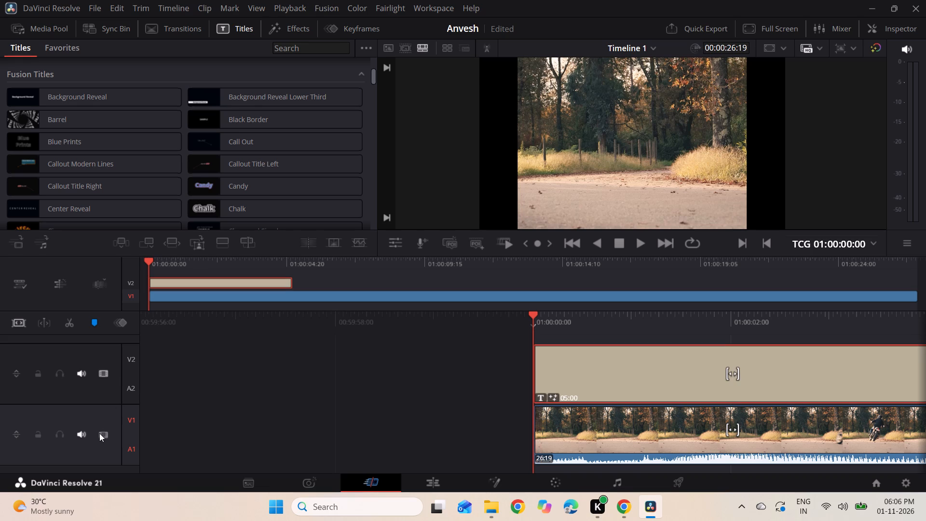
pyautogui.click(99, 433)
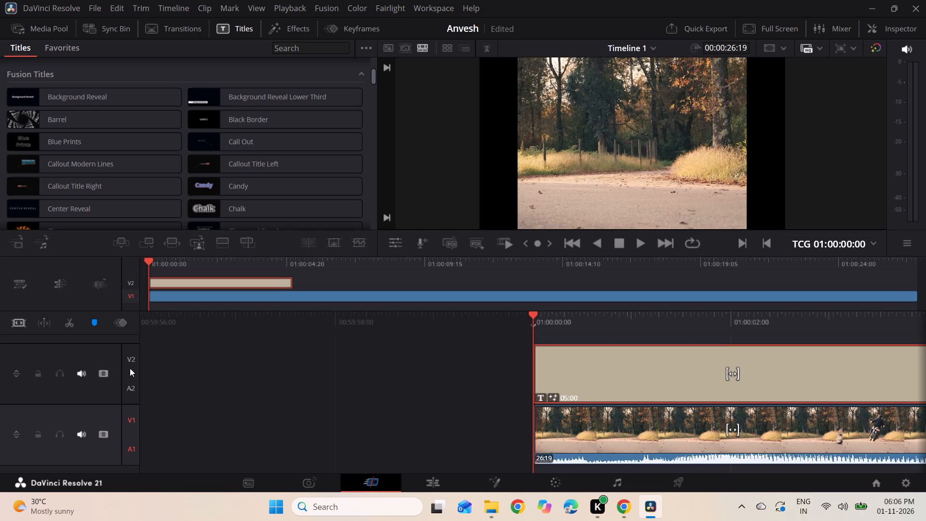
# Make V2/A2 the destination track in place of V1/A1.
pyautogui.click(132, 356)
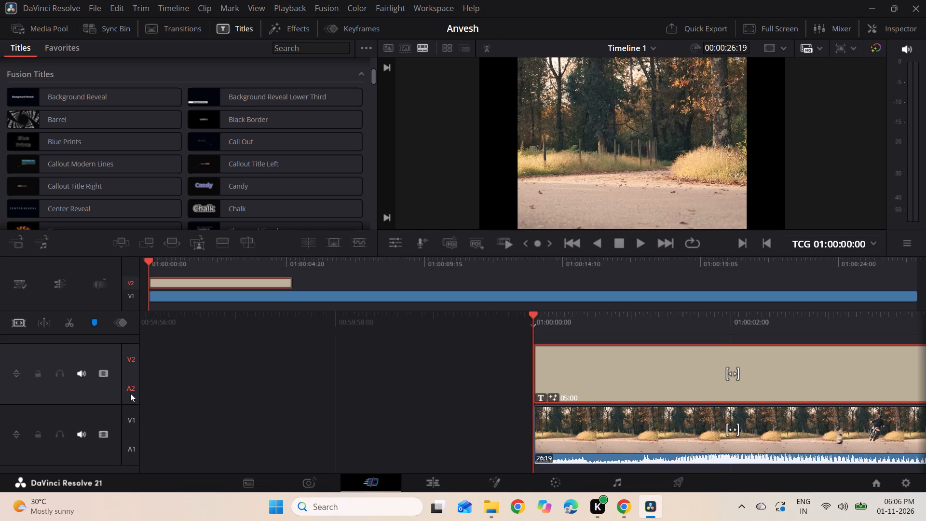
pyautogui.click(130, 393)
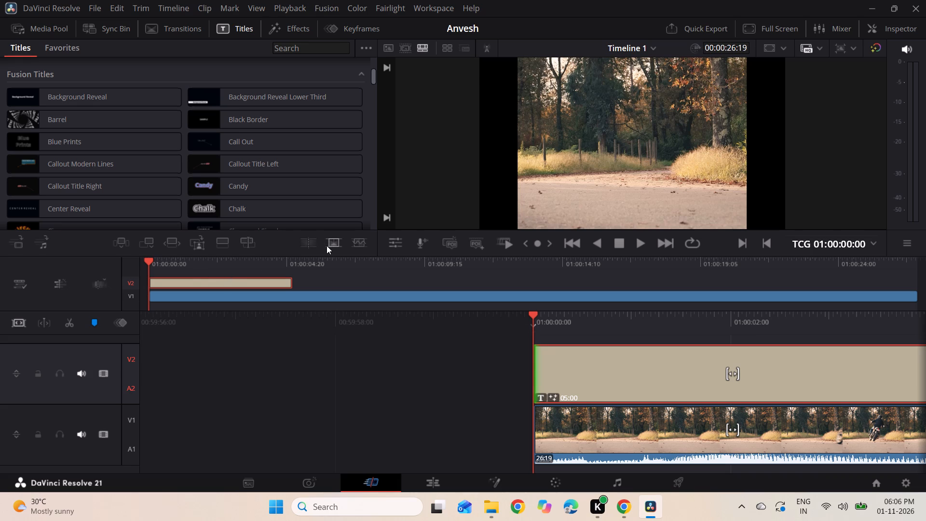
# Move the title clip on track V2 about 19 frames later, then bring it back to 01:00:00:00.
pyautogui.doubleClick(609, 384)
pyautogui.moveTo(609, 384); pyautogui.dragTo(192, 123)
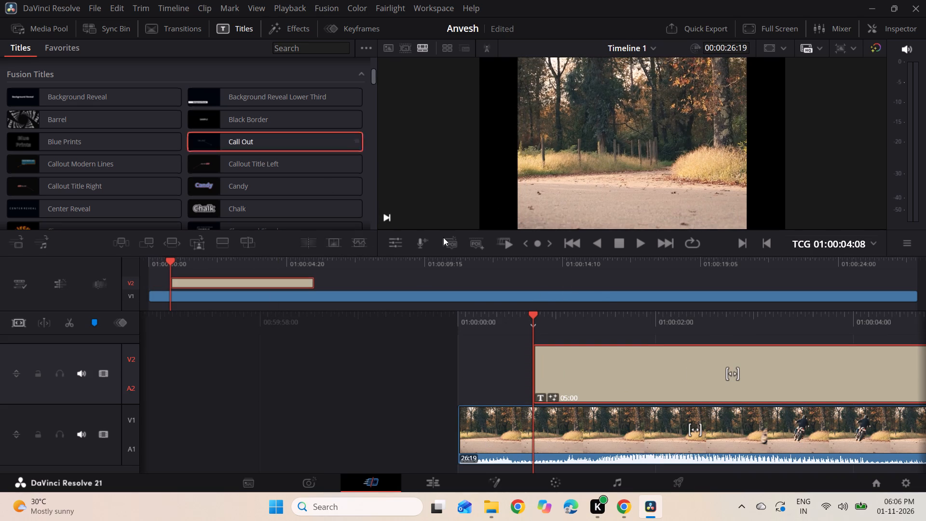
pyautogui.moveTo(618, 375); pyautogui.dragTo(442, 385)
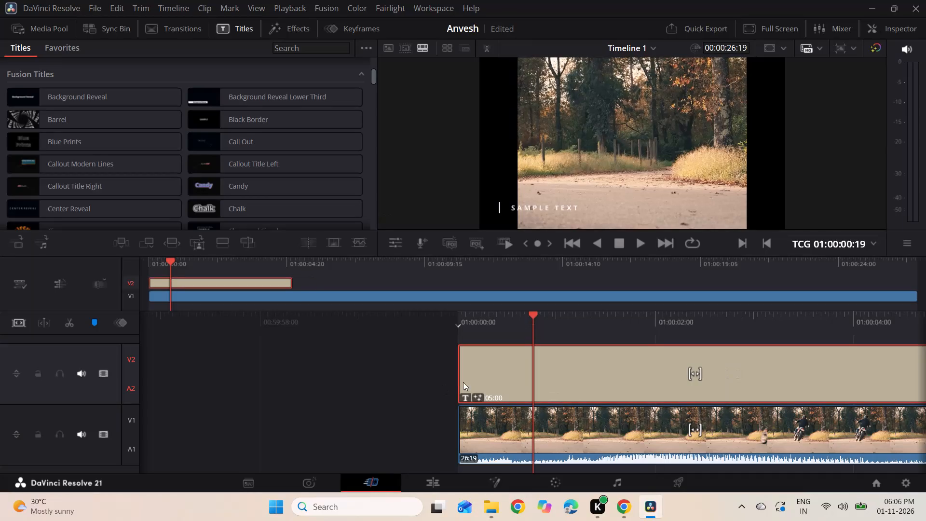
# Trim the end of the Long Title Lower Third clip on track V2 to a duration of 03:08.
pyautogui.hscroll(-3, 650, 355)
pyautogui.hscroll(1, 650, 355)
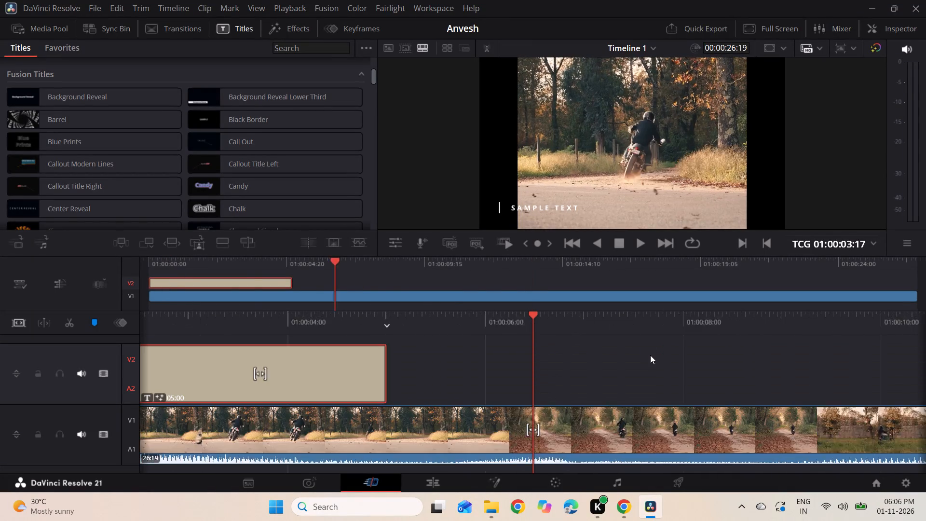
pyautogui.hscroll(2, 650, 355)
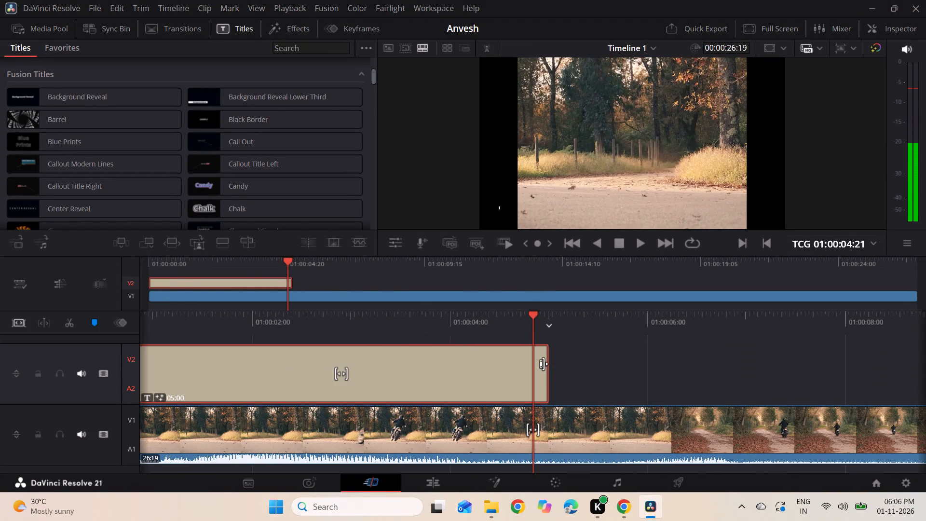
pyautogui.moveTo(549, 364); pyautogui.dragTo(377, 340)
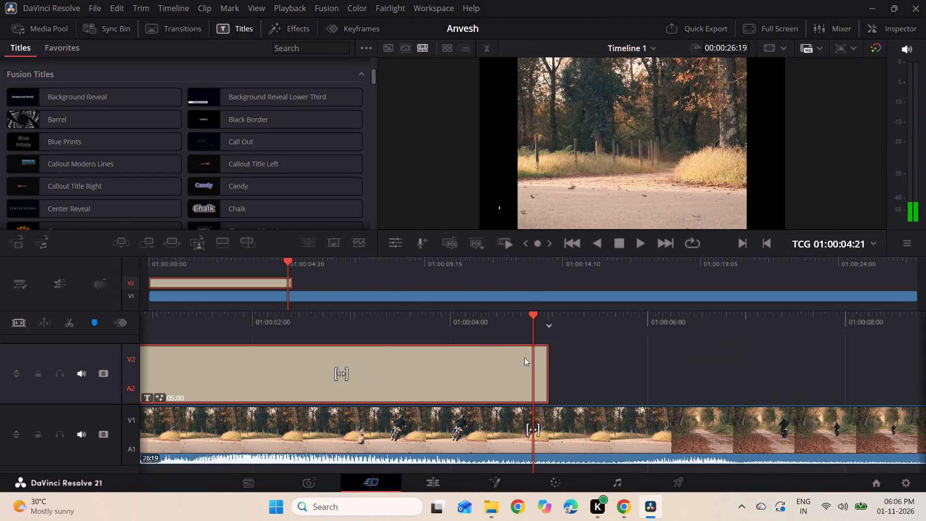
pyautogui.moveTo(546, 370); pyautogui.dragTo(462, 376)
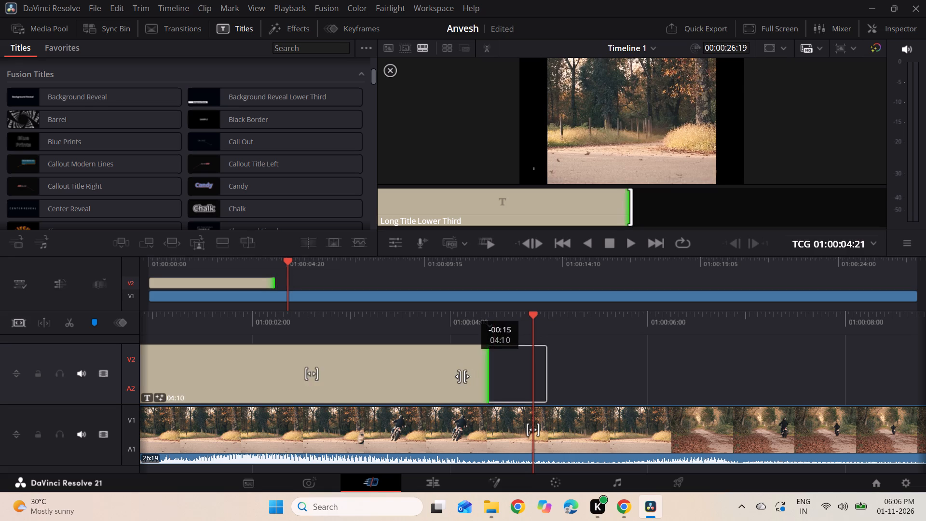
pyautogui.moveTo(462, 376); pyautogui.dragTo(378, 380)
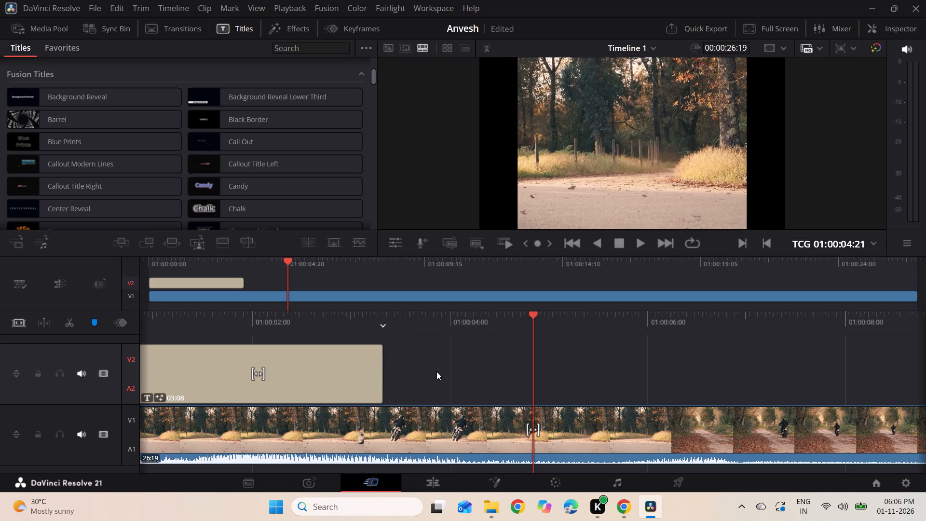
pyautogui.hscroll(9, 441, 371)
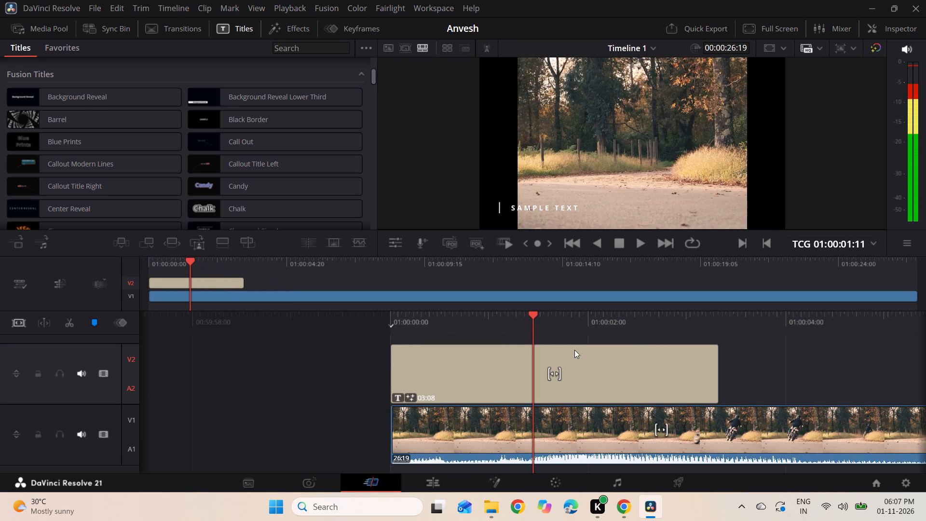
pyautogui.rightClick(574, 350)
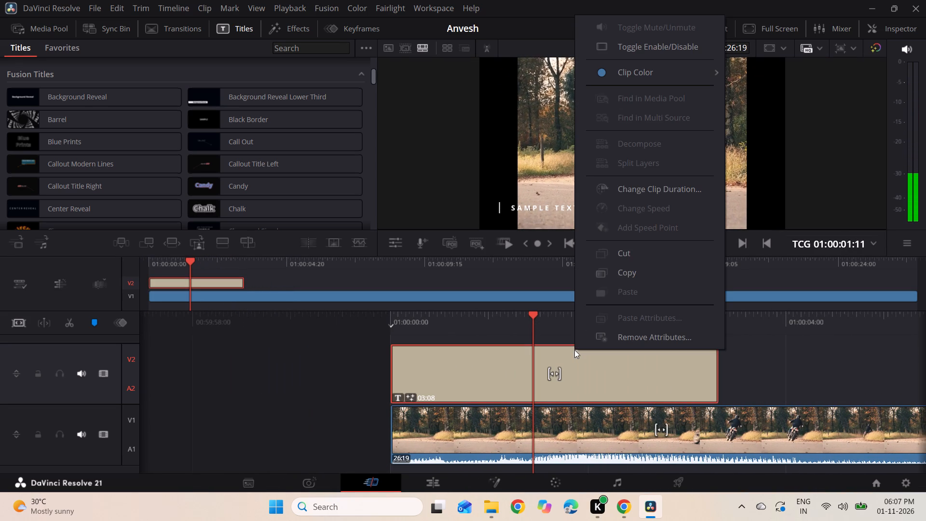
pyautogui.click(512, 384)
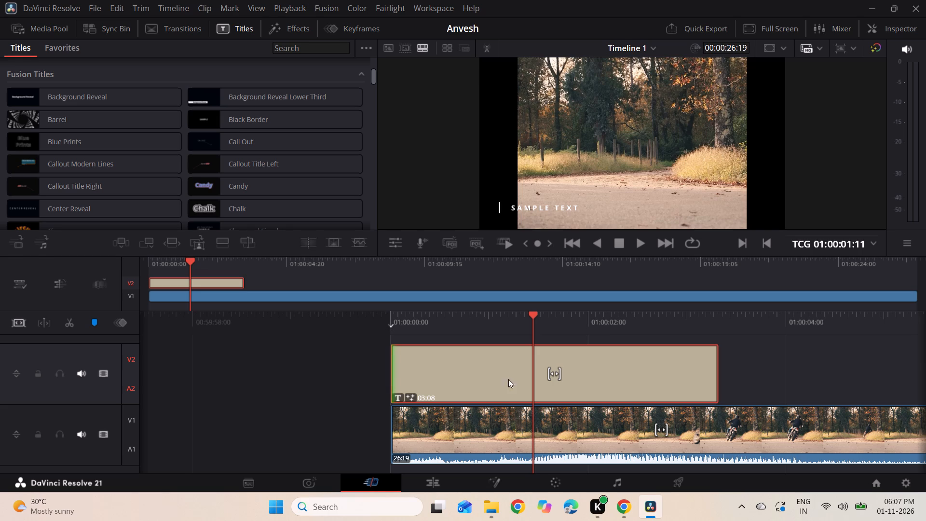
# Open the title clip's properties in the Inspector and replace its sample text with "Anvesh Presents".
pyautogui.click(501, 360)
pyautogui.click(905, 26)
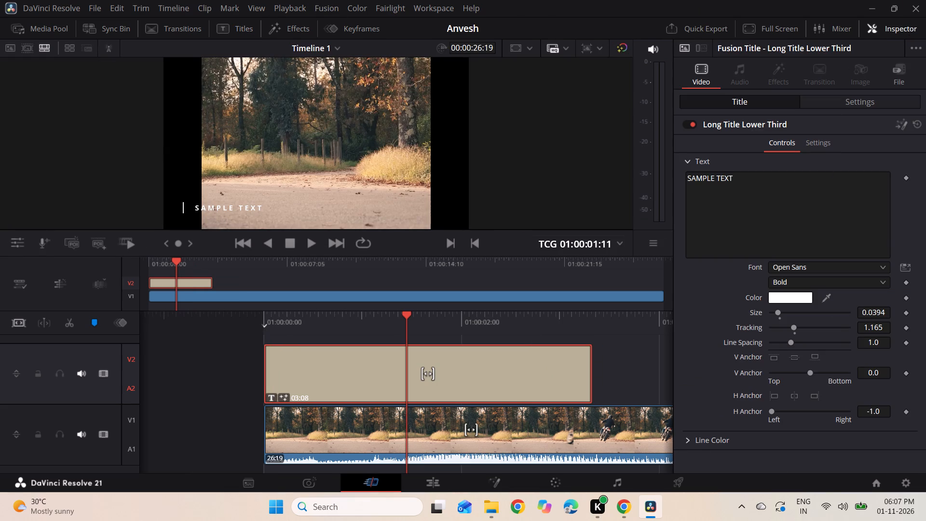
pyautogui.tripleClick(759, 185)
pyautogui.press('BackSpace')
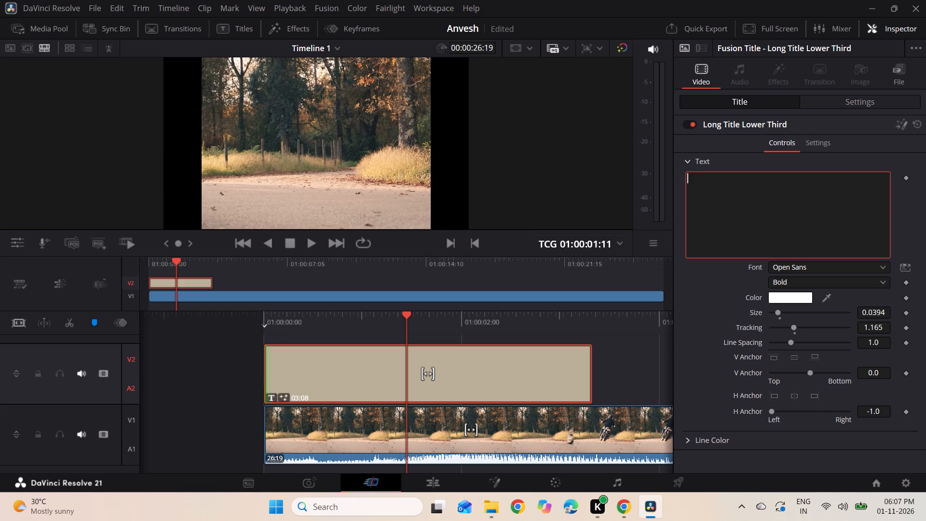
pyautogui.write('Anvesh Presents')
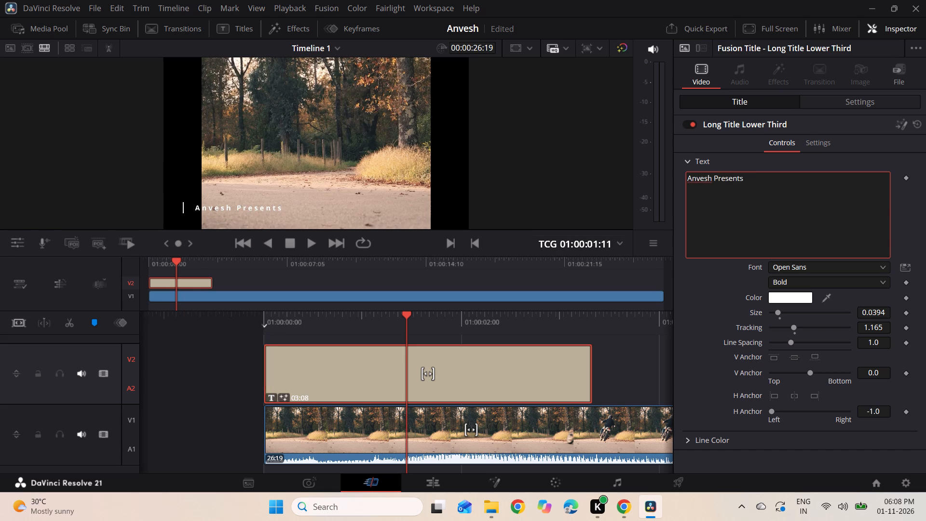
# Change the title text's font to Cambria.
pyautogui.scroll(-2, 833, 169)
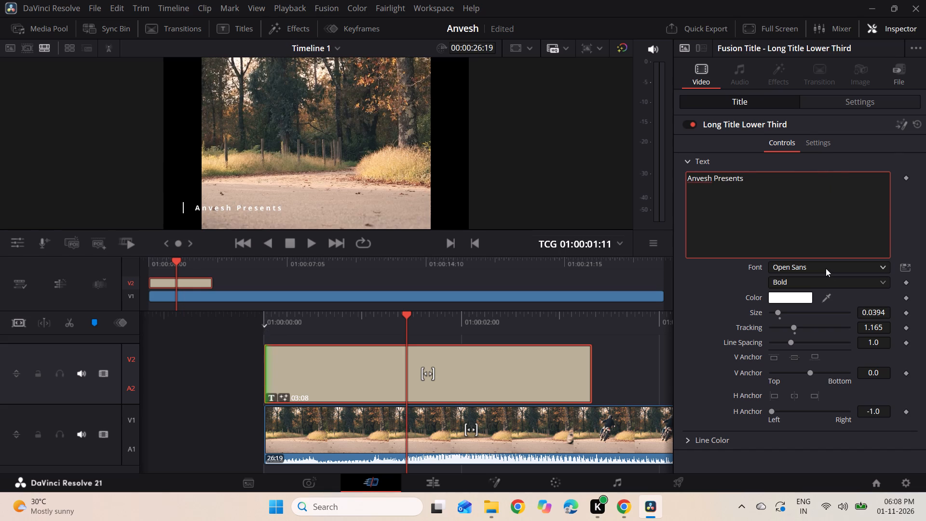
pyautogui.click(826, 268)
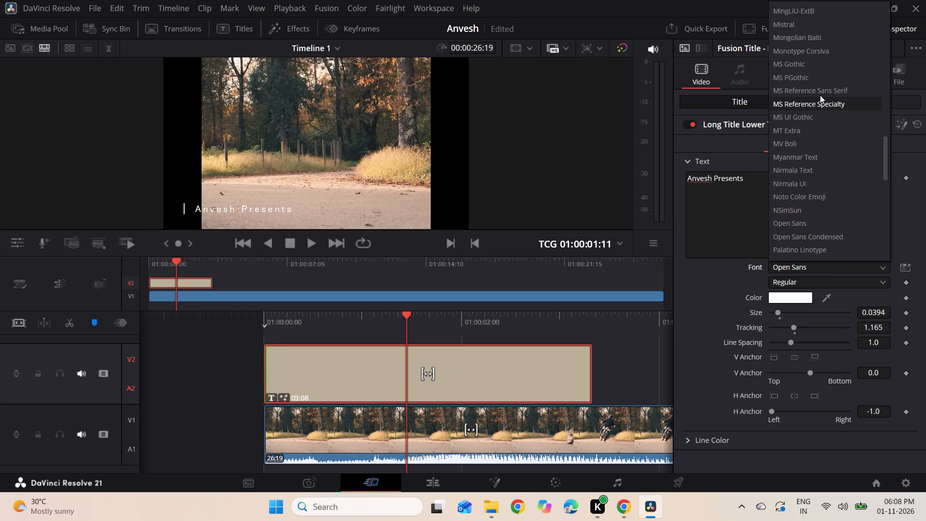
pyautogui.scroll(2, 819, 93)
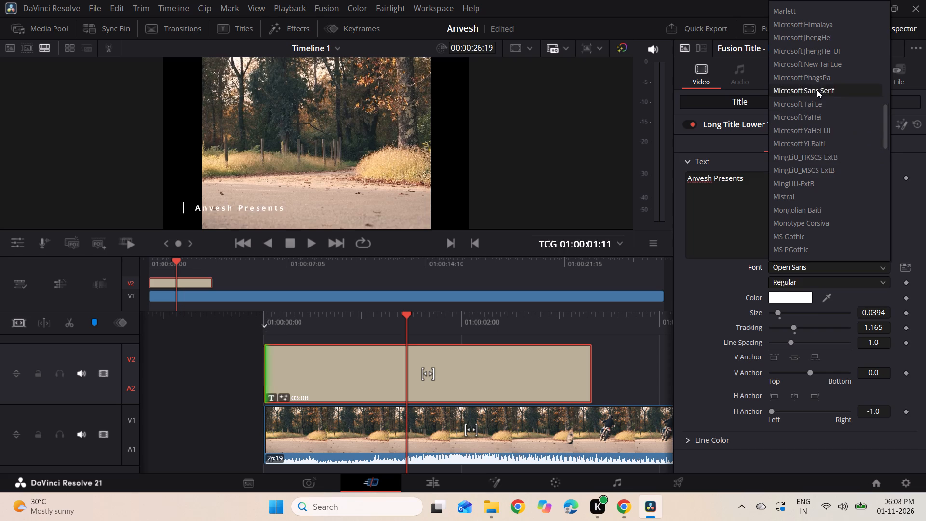
pyautogui.scroll(5, 817, 68)
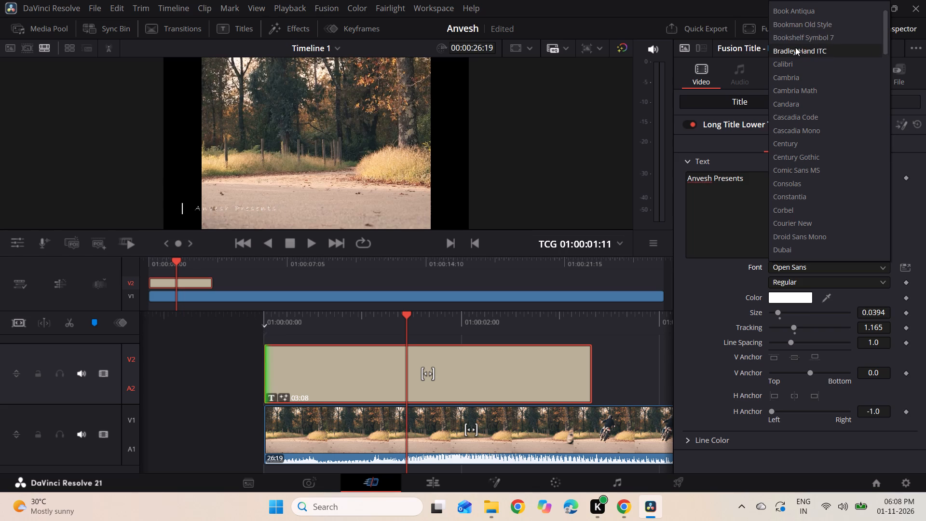
pyautogui.click(794, 82)
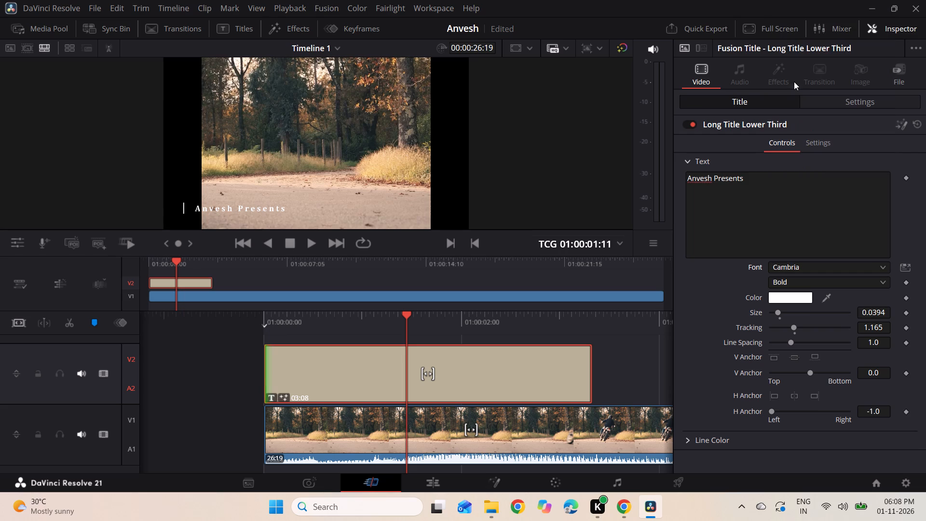
# Try several colours for the title text and settle on the near-white #fffdfc.
pyautogui.click(803, 298)
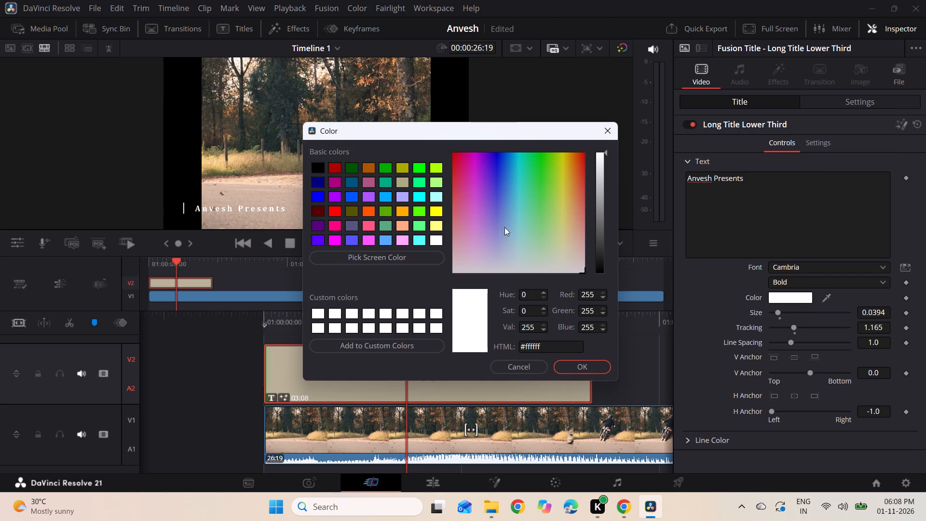
pyautogui.click(494, 229)
pyautogui.click(467, 178)
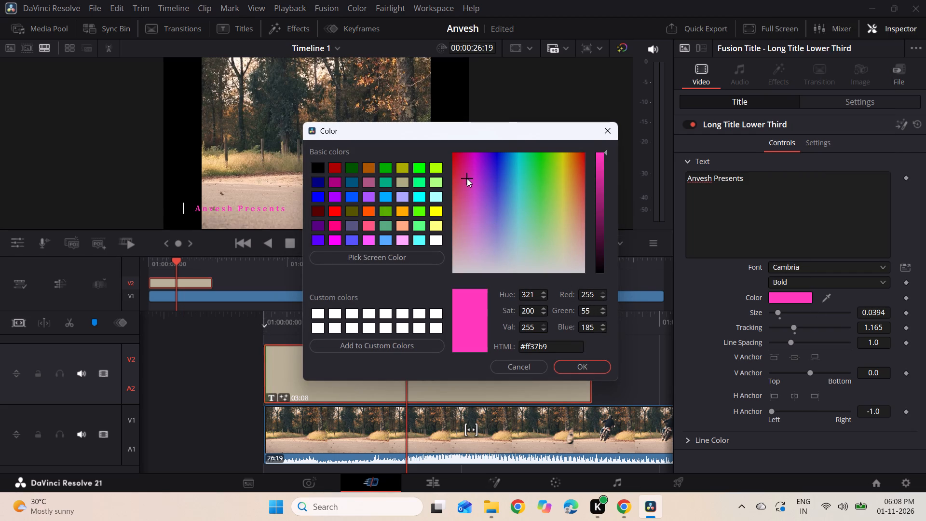
pyautogui.click(472, 256)
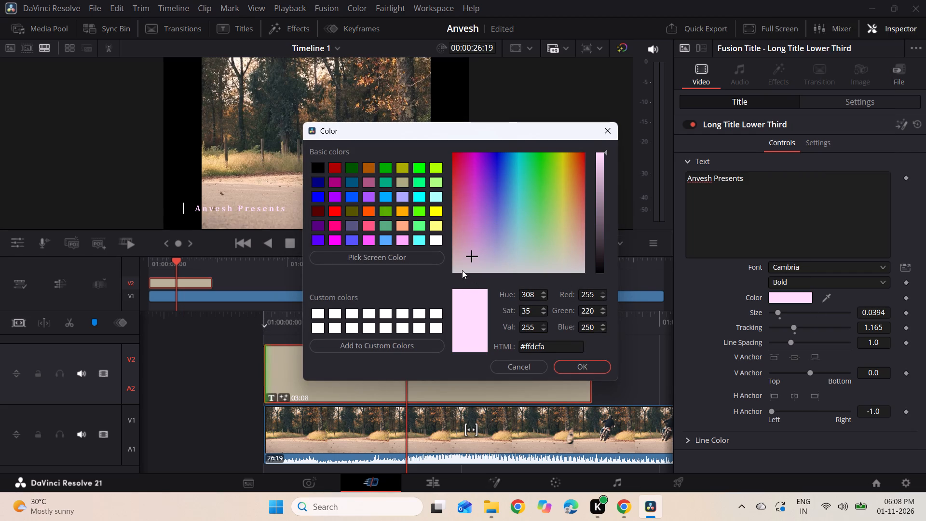
pyautogui.click(462, 270)
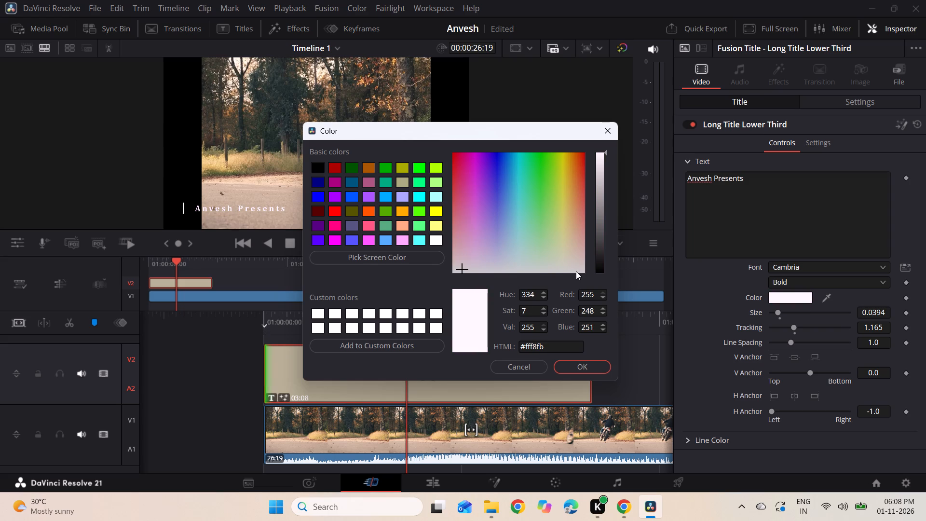
pyautogui.click(580, 271)
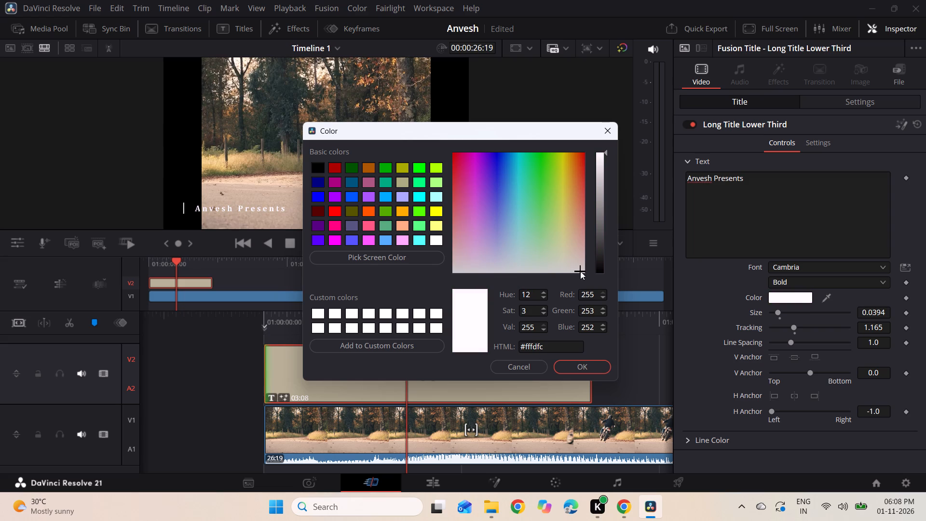
pyautogui.click(589, 365)
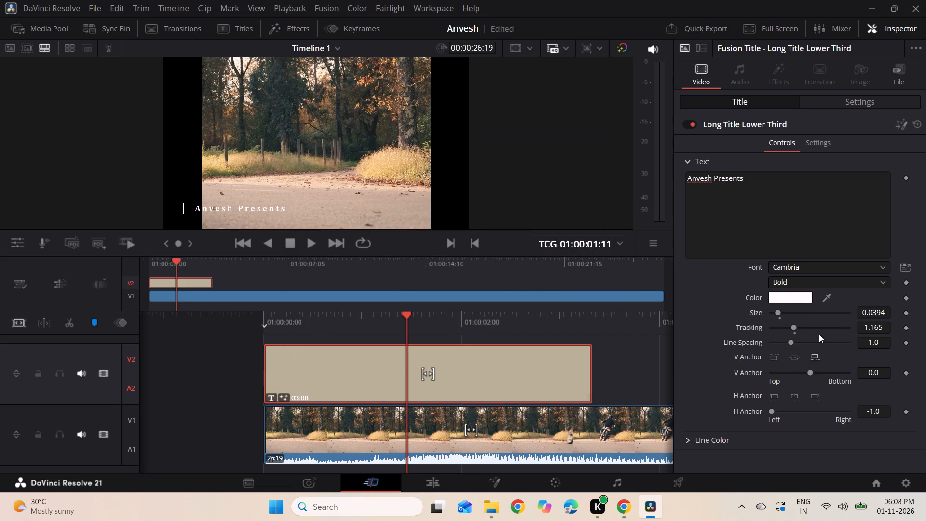
# Close the Inspector and play Timeline 1 from its start to preview the edited title.
pyautogui.scroll(-2, 793, 373)
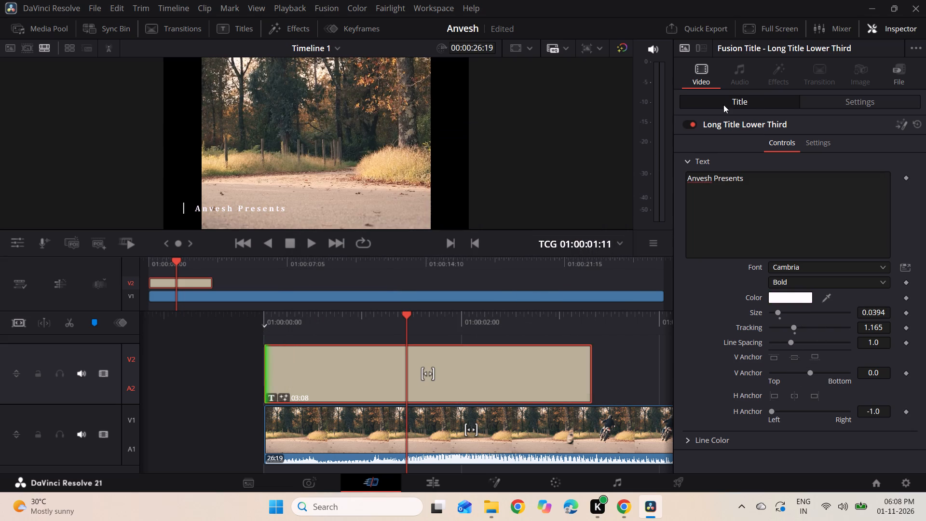
pyautogui.click(886, 22)
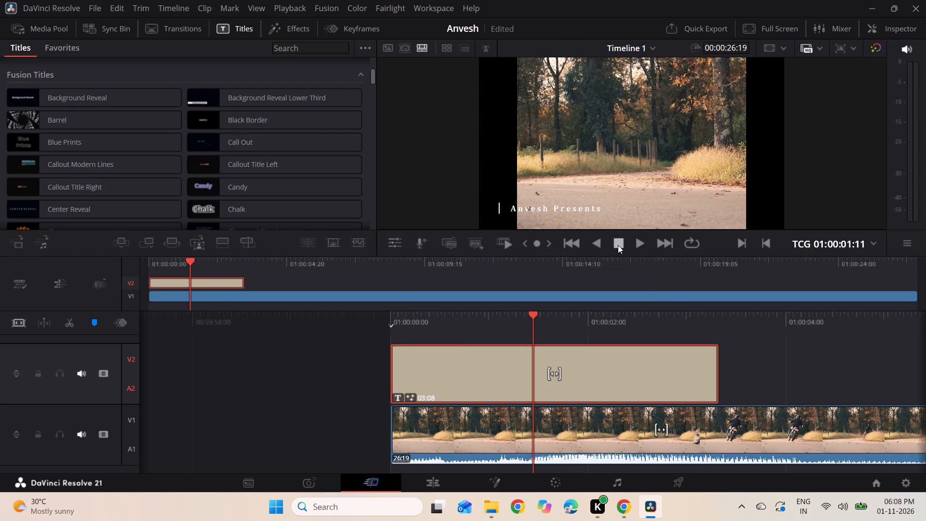
pyautogui.hscroll(7, 469, 419)
pyautogui.press('space')
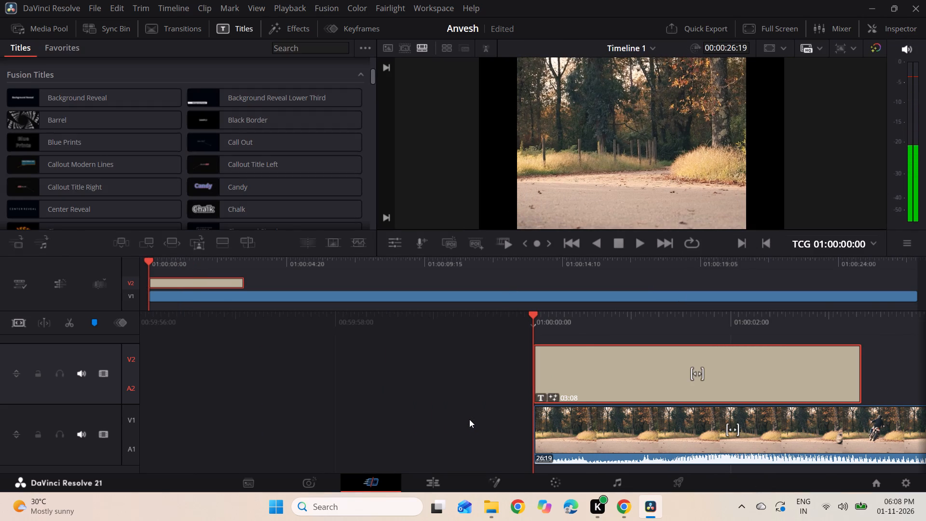
# Play the opening of Timeline 1 repeatedly to check the title's timing against the motorcycle footage.
pyautogui.press('space')
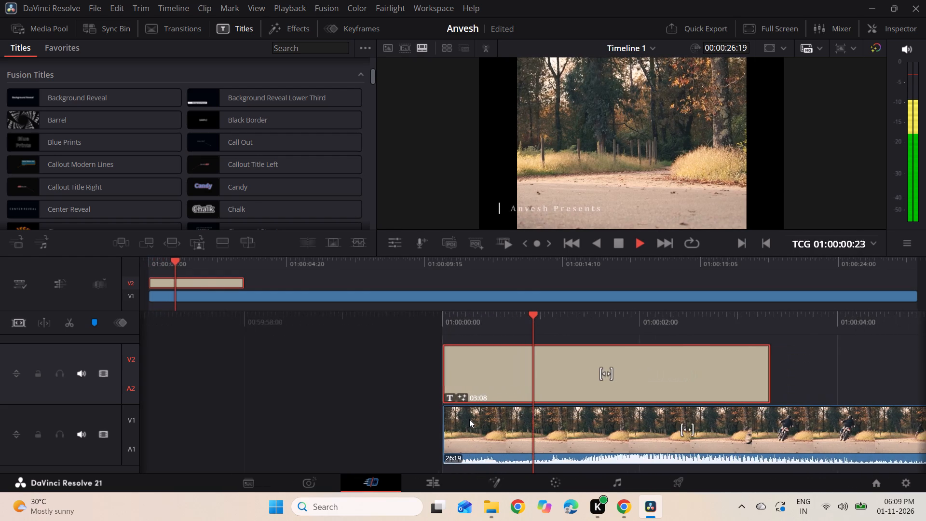
pyautogui.press('space')
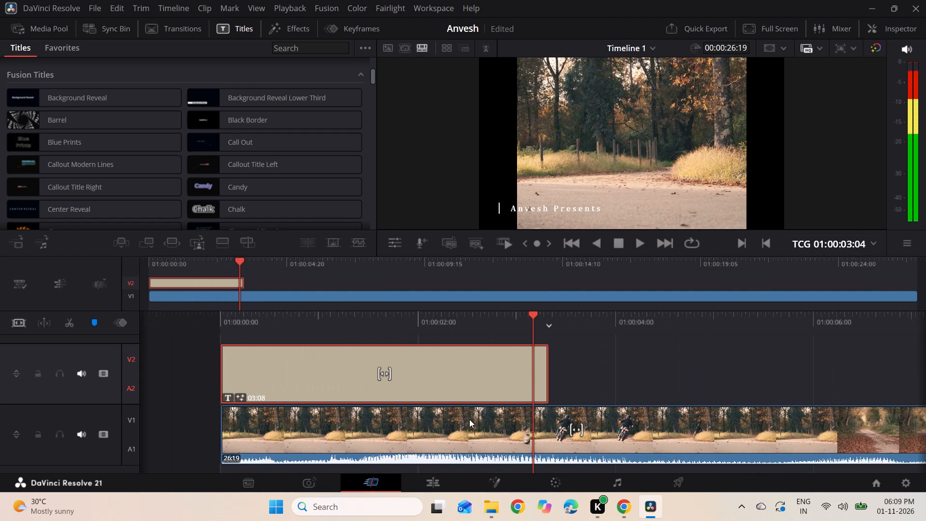
pyautogui.hscroll(8, 469, 419)
pyautogui.press('space')
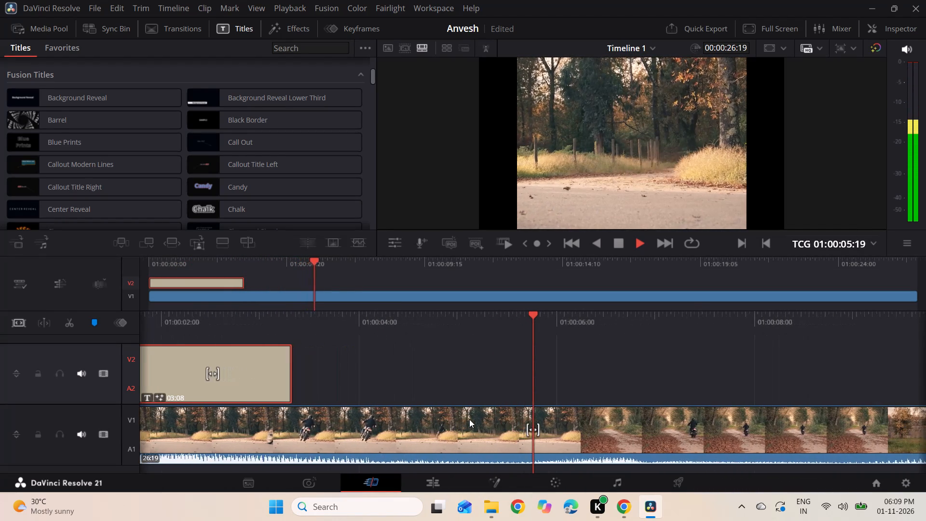
pyautogui.hscroll(12, 469, 419)
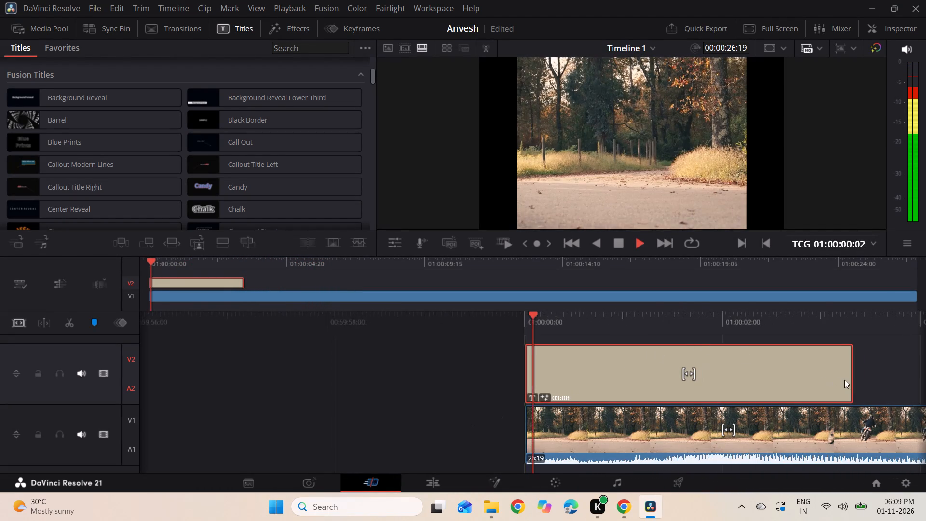
pyautogui.hscroll(7, 668, 393)
pyautogui.press('space')
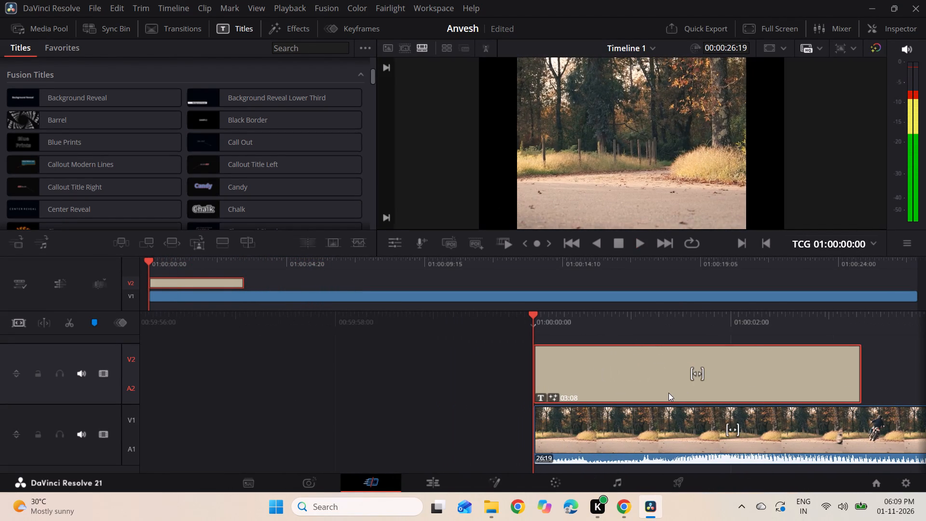
pyautogui.press('space')
pyautogui.hscroll(10, 785, 384)
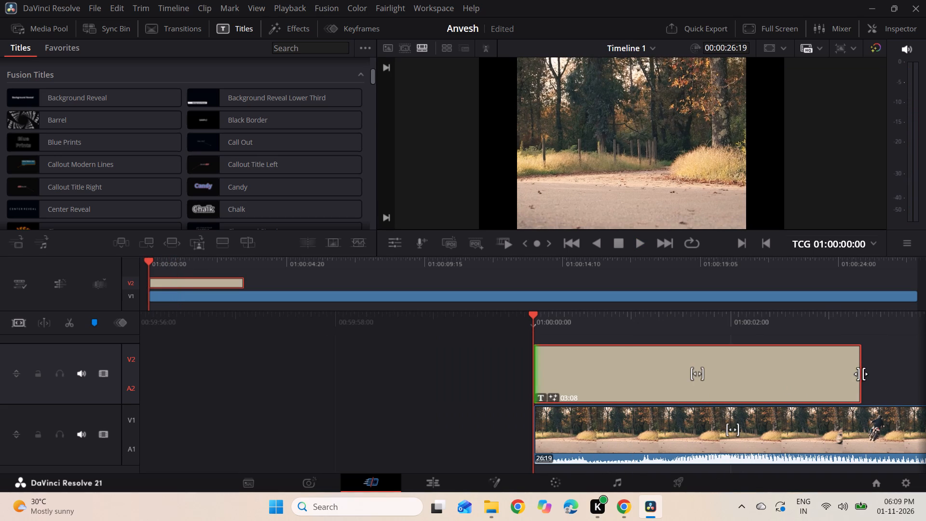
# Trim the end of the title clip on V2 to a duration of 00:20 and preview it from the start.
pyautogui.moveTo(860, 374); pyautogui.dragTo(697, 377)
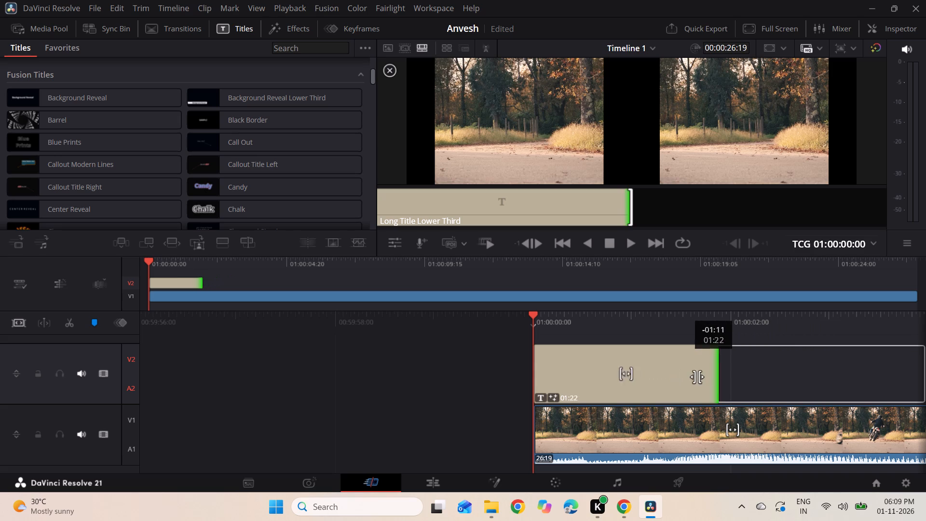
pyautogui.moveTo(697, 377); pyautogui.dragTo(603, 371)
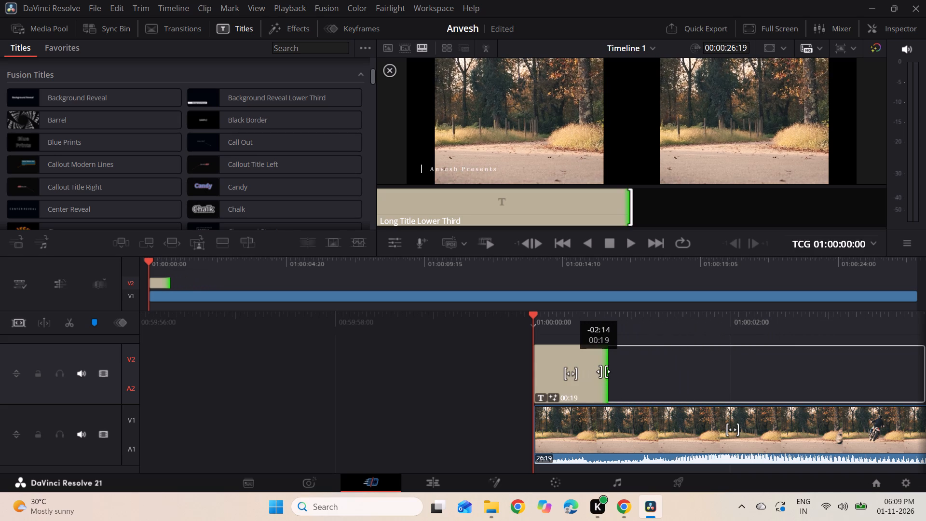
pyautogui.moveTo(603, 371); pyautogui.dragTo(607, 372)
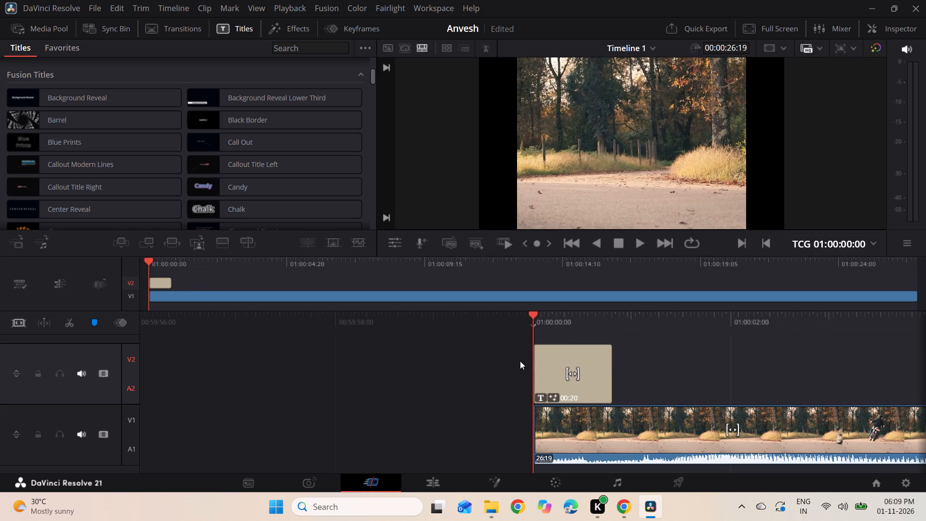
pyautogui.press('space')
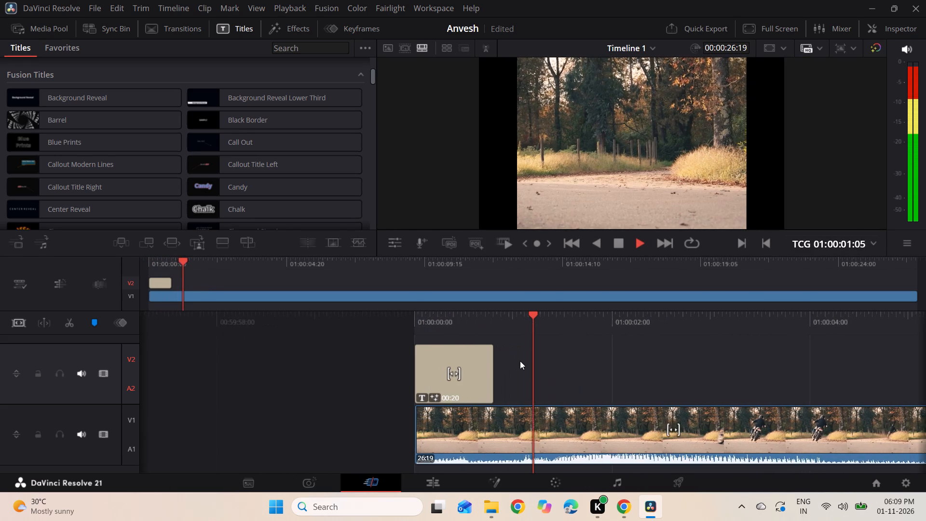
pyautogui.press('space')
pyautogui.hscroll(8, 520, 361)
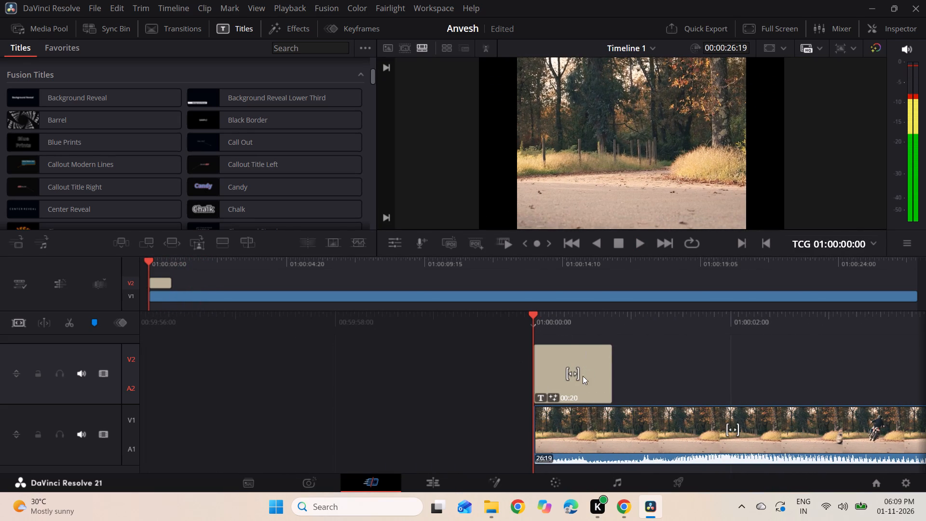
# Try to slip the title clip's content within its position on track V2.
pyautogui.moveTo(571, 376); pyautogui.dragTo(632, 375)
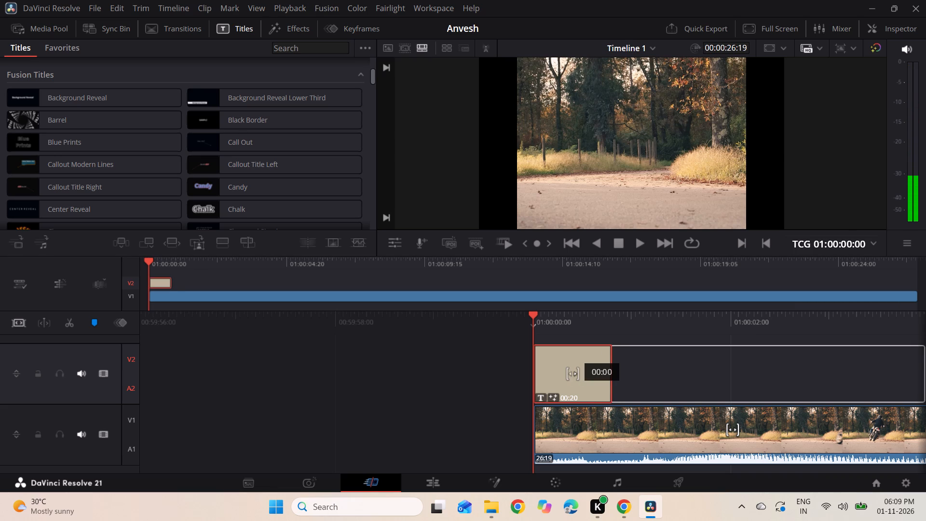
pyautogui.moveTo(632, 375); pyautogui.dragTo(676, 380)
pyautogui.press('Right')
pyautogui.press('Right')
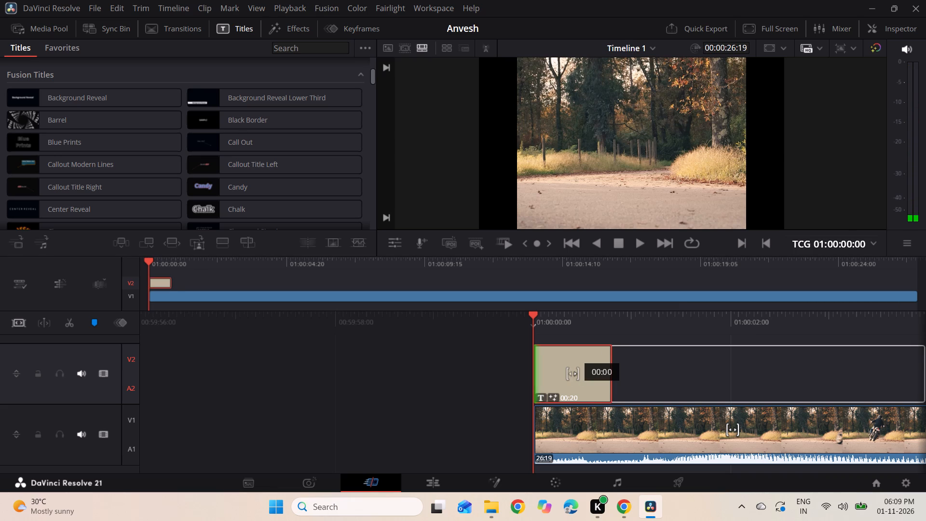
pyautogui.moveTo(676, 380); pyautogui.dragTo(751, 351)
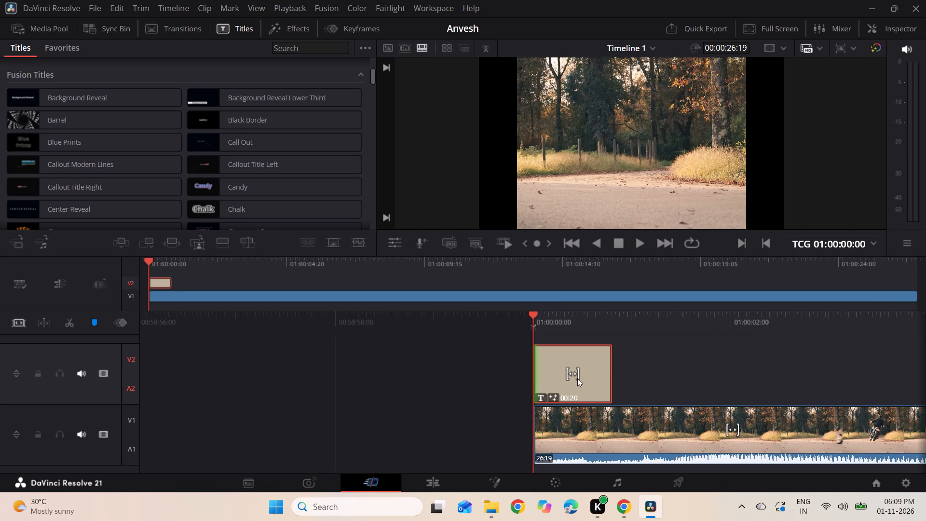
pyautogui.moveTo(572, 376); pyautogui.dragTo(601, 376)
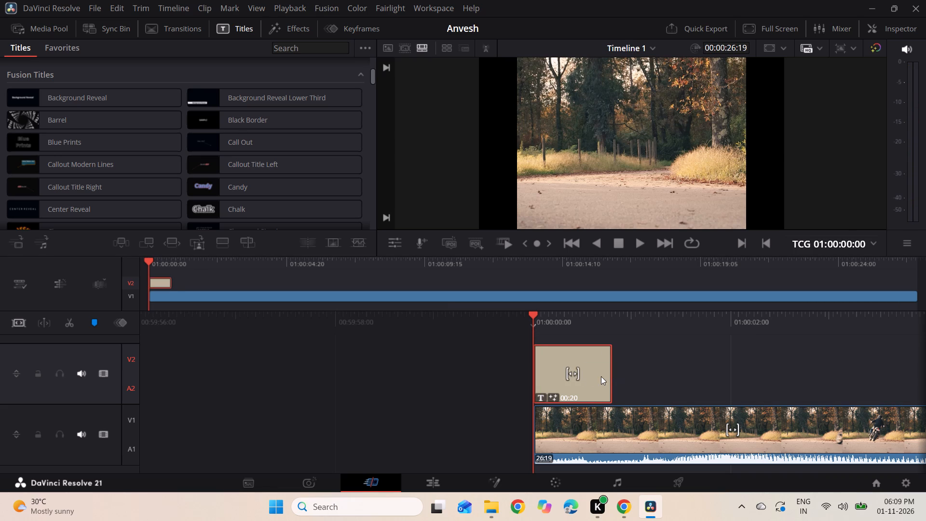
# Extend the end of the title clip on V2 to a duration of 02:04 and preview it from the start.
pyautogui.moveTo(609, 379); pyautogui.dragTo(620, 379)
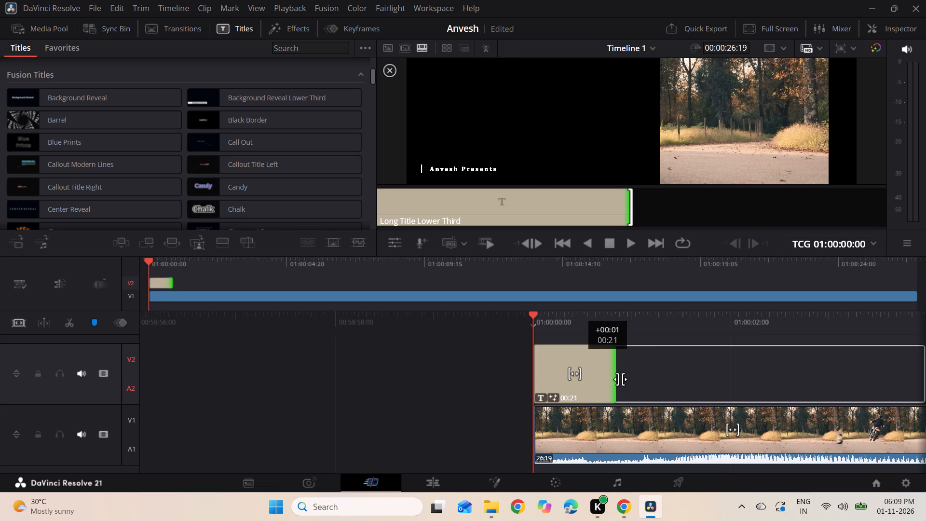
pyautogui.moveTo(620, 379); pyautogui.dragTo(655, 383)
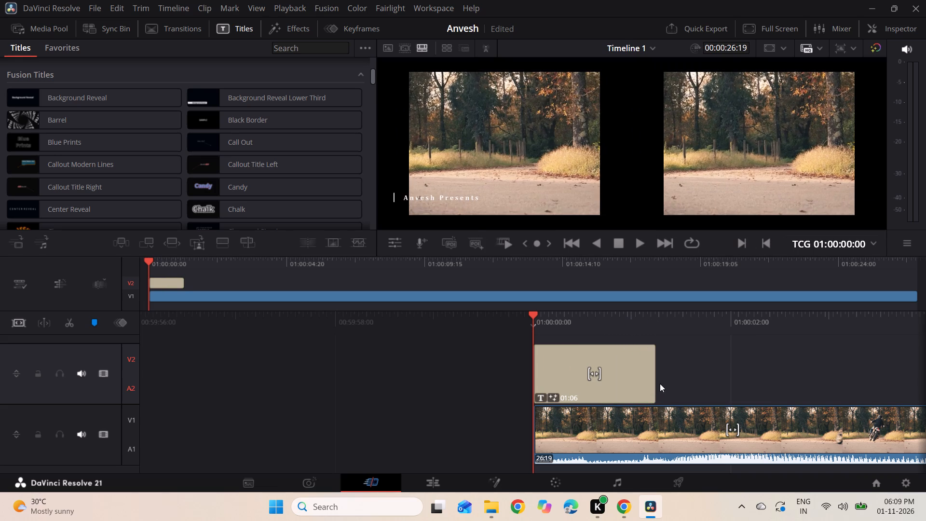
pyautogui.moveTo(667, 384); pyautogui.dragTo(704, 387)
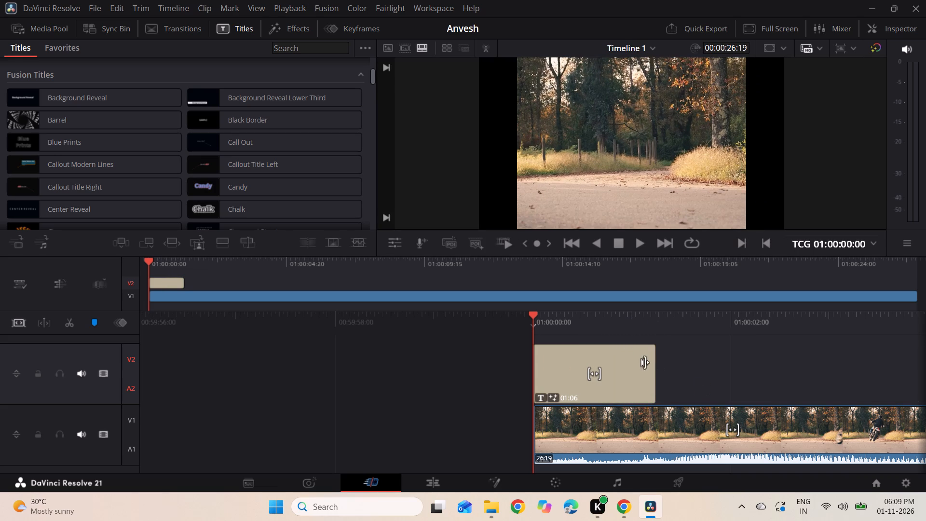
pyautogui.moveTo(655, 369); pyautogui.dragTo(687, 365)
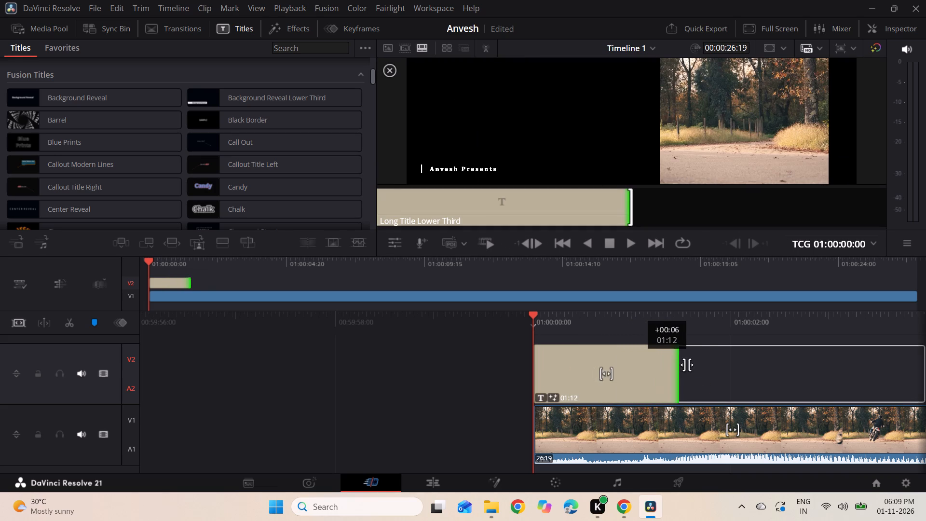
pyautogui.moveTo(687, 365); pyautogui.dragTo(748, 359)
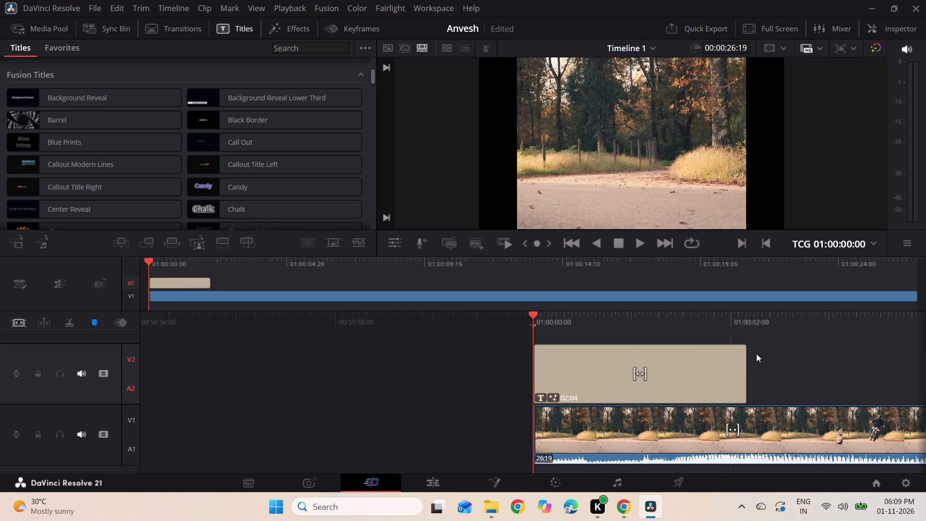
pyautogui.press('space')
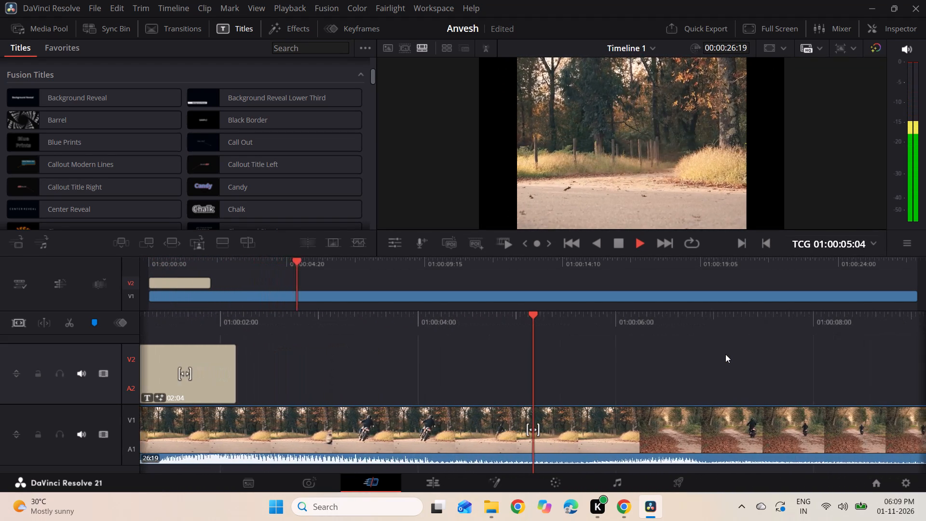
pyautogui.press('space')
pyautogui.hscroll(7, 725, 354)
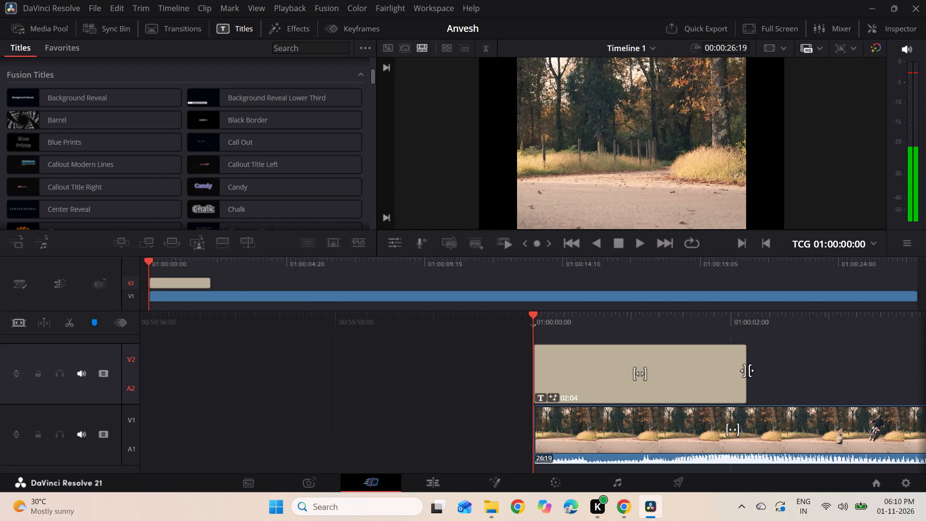
# Extend the end of the title clip on V2 to a duration of 04:21 and play the timeline past its end.
pyautogui.moveTo(744, 370); pyautogui.dragTo(774, 371)
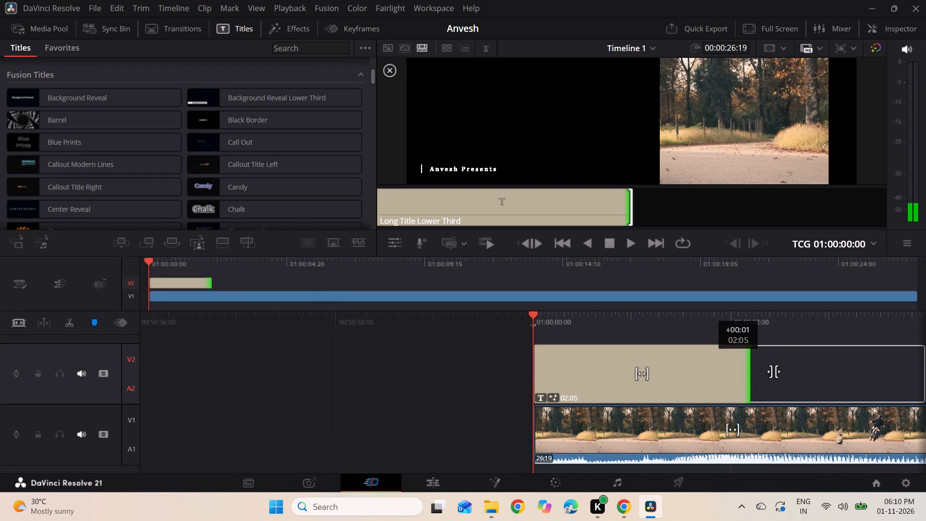
pyautogui.moveTo(774, 371); pyautogui.dragTo(910, 369)
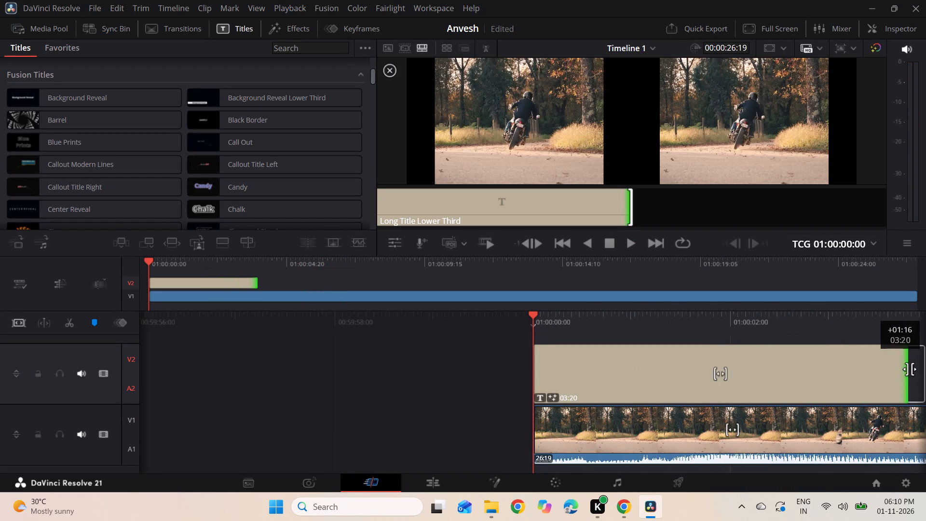
pyautogui.moveTo(910, 369); pyautogui.dragTo(925, 370)
pyautogui.click(882, 371)
pyautogui.click(713, 356)
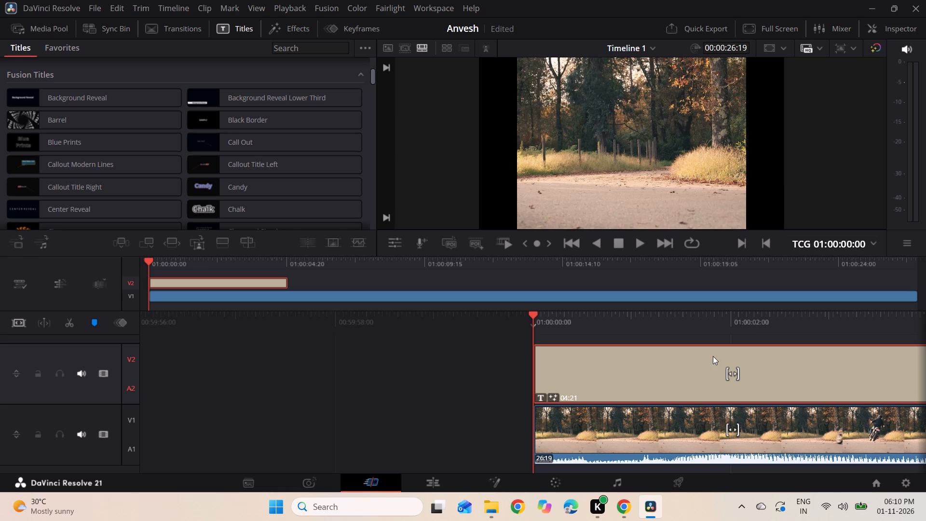
pyautogui.press('space')
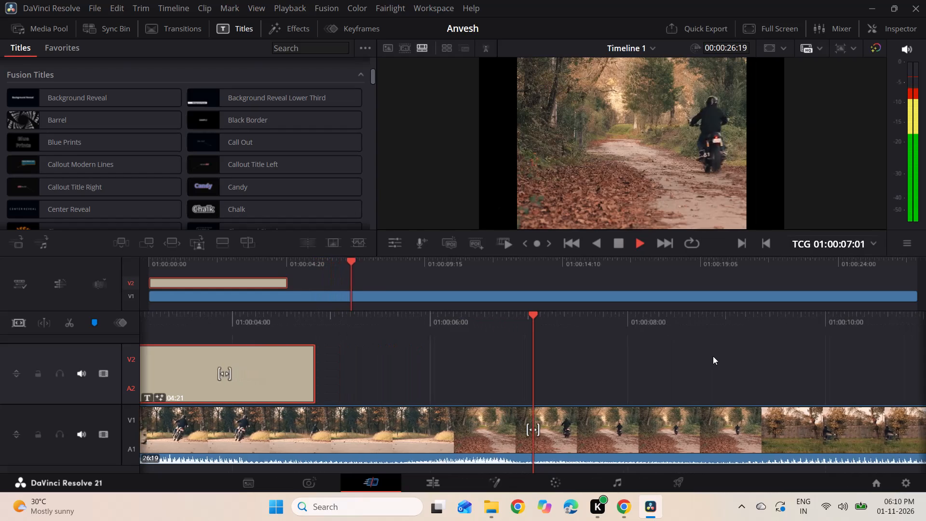
pyautogui.press('space')
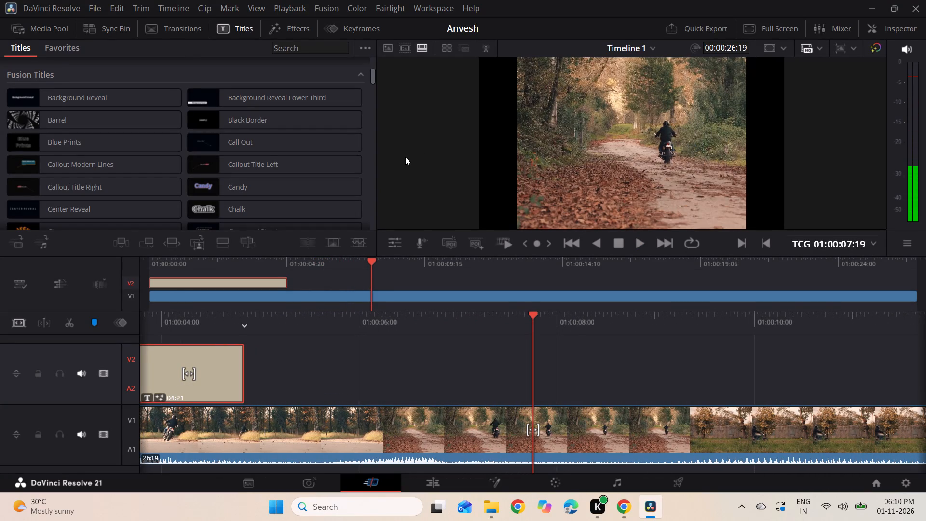
# Browse the video transitions library from the Iris and Motion groups through Wipe and Fusion Transitions to Resolve FX Stylize.
pyautogui.click(169, 29)
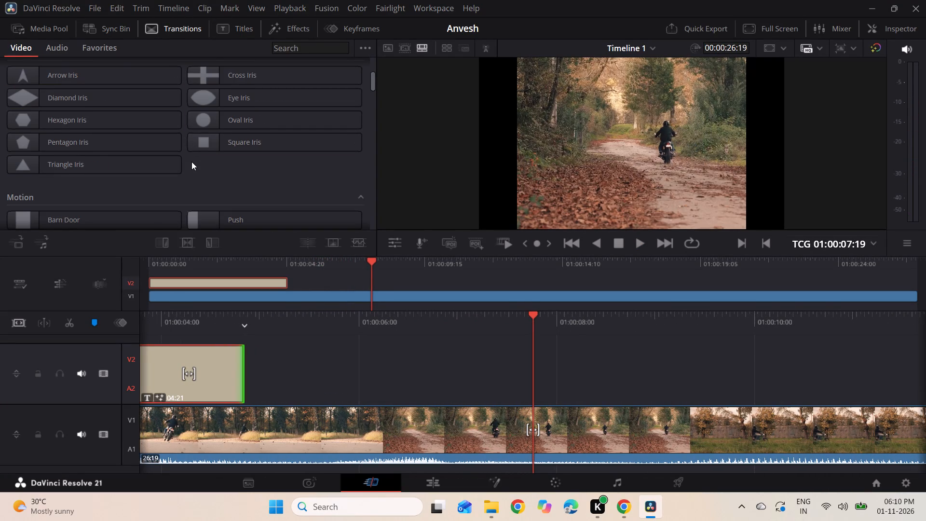
pyautogui.scroll(-5, 191, 162)
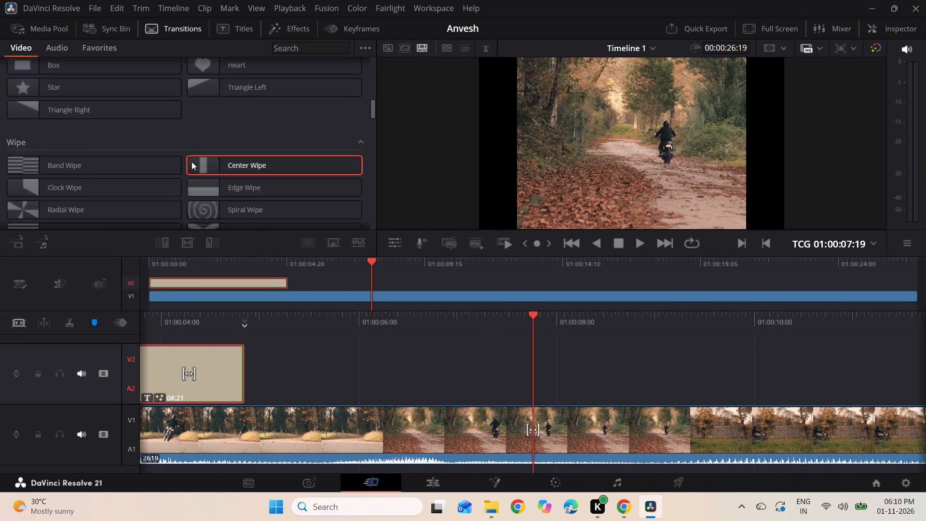
pyautogui.scroll(-1, 191, 162)
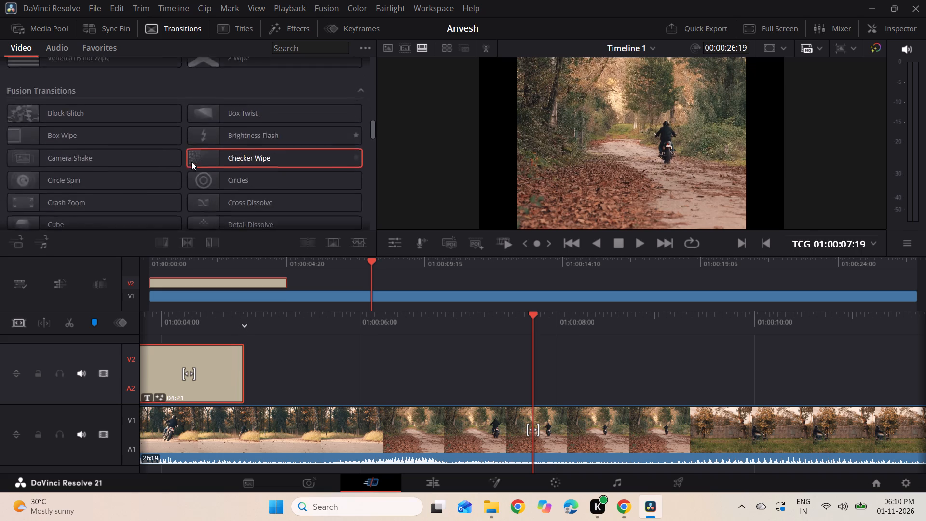
pyautogui.scroll(-4, 191, 162)
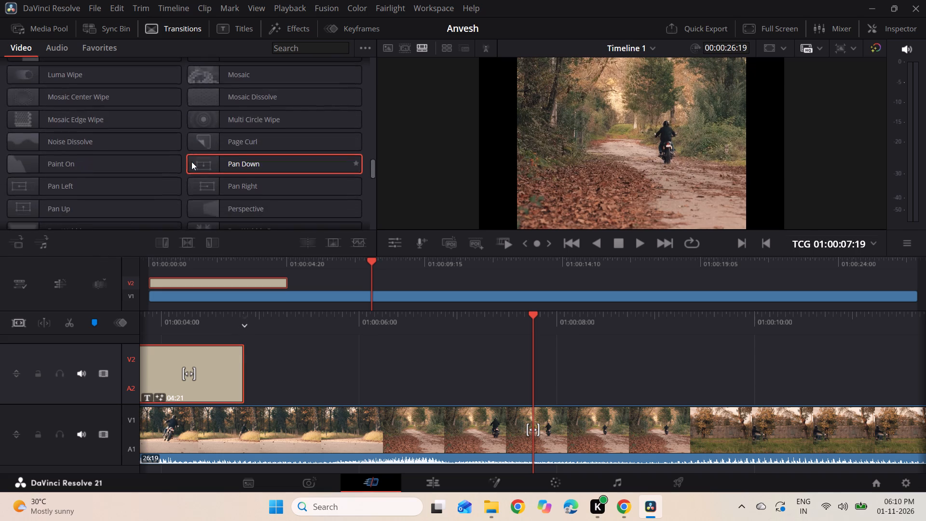
pyautogui.scroll(-6, 191, 162)
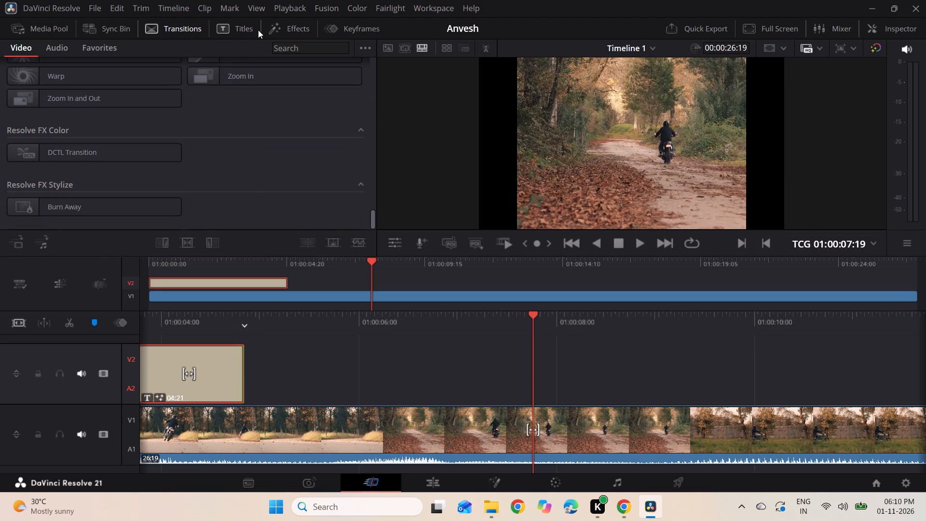
# Browse the video effects library from Resolve FX Revival through the Sharpen, Stylize, Temporal, Texture, Transform and Warp groups to Krokodove.
pyautogui.click(296, 24)
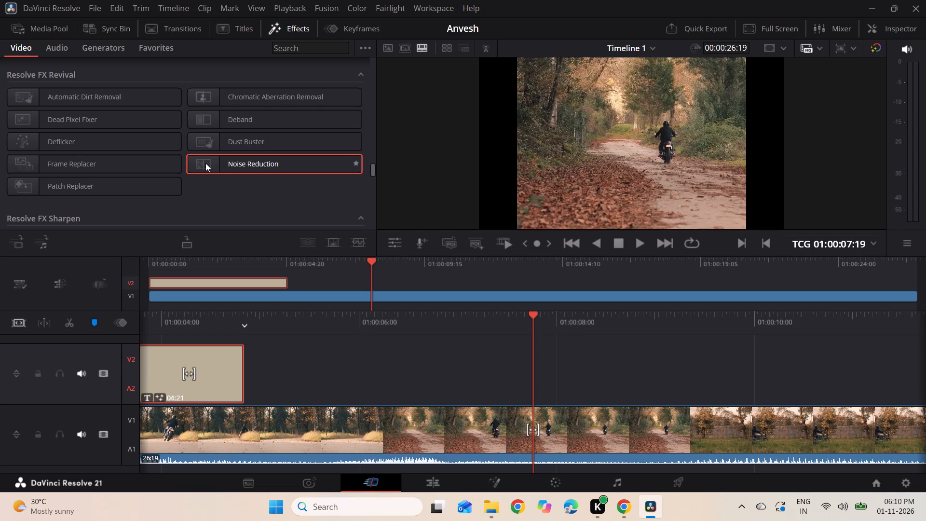
pyautogui.scroll(-1, 205, 163)
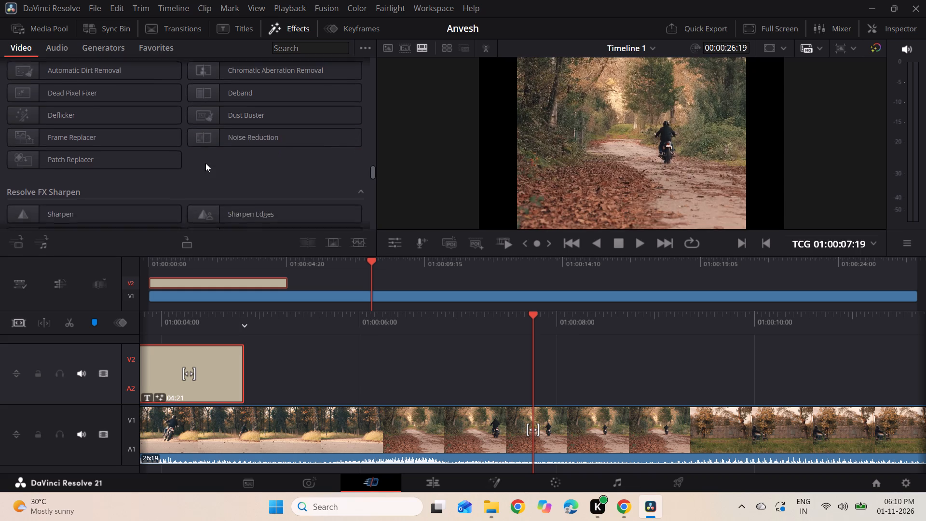
pyautogui.scroll(-3, 205, 163)
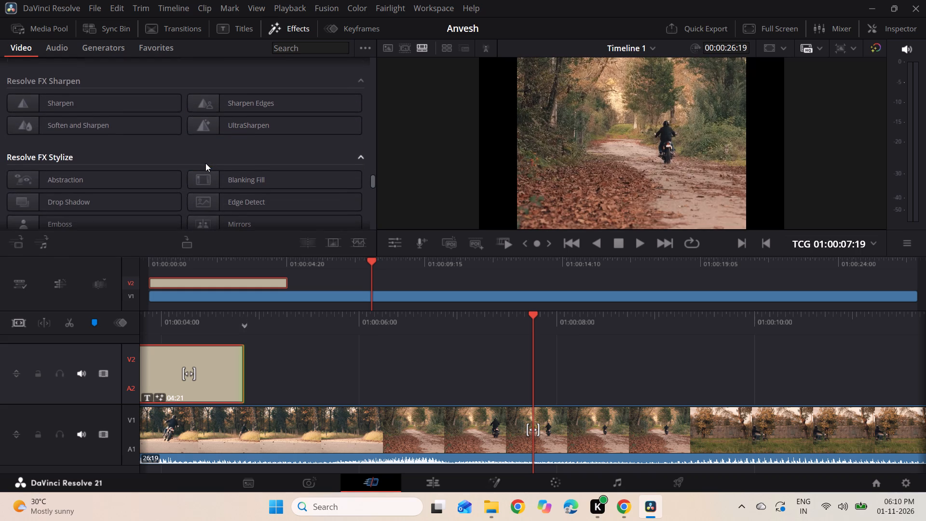
pyautogui.scroll(-1, 205, 163)
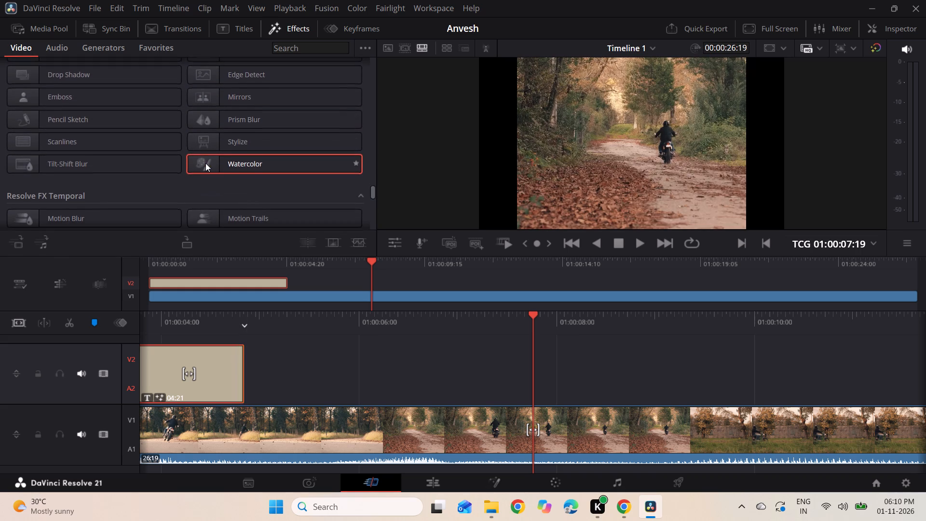
pyautogui.scroll(-2, 205, 163)
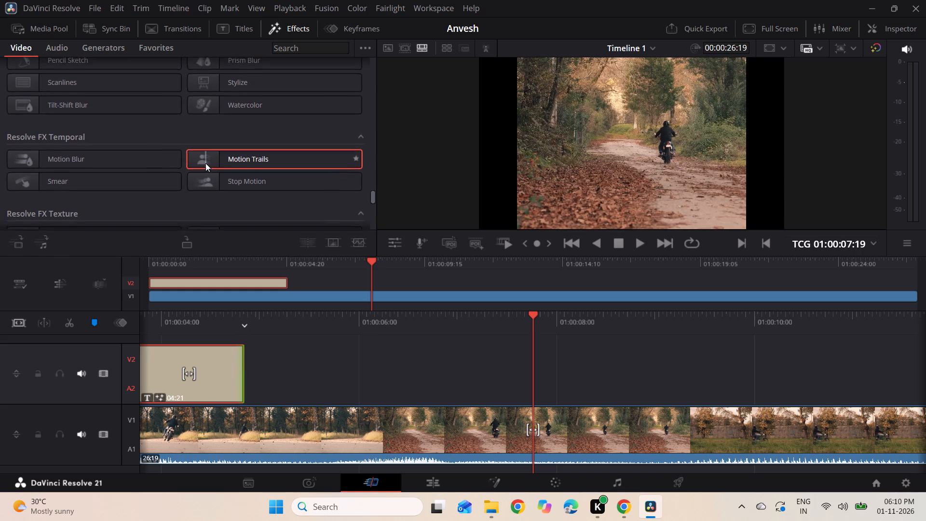
pyautogui.scroll(-3, 205, 163)
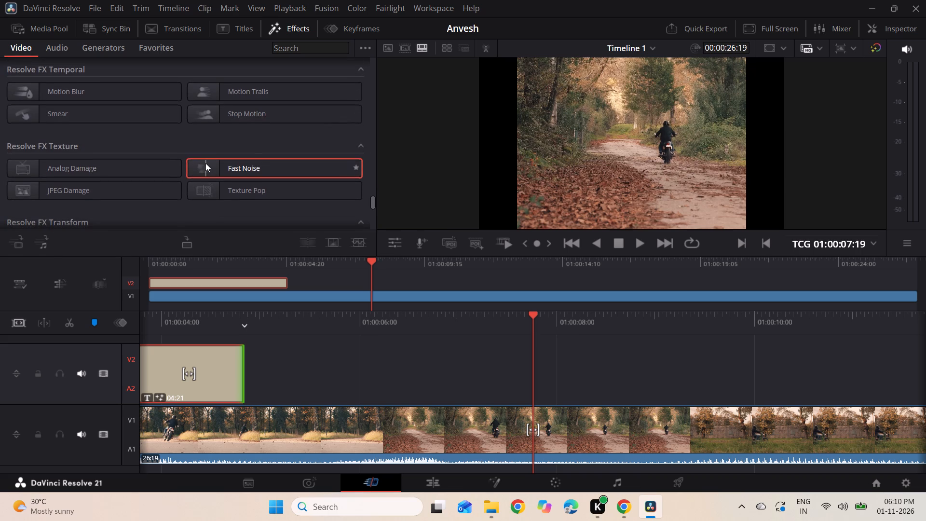
pyautogui.scroll(-3, 205, 163)
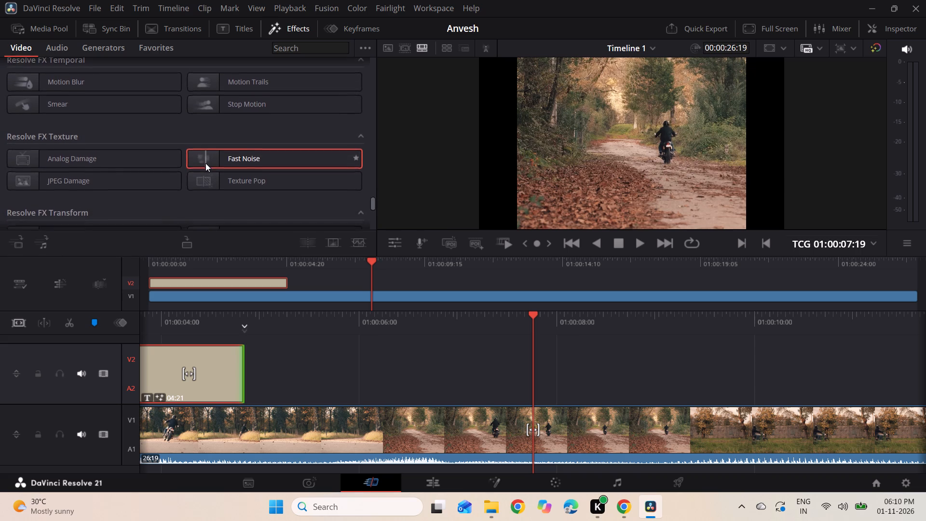
pyautogui.scroll(-3, 205, 163)
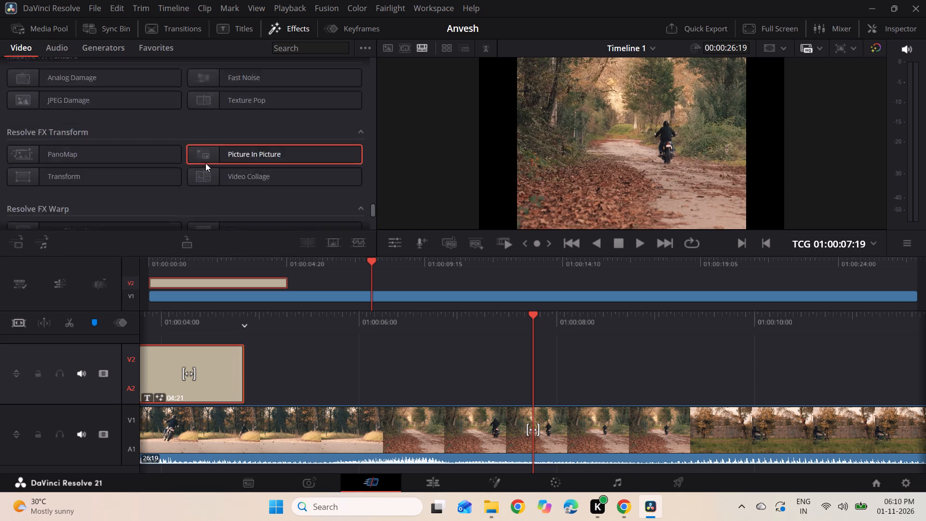
pyautogui.scroll(-4, 205, 163)
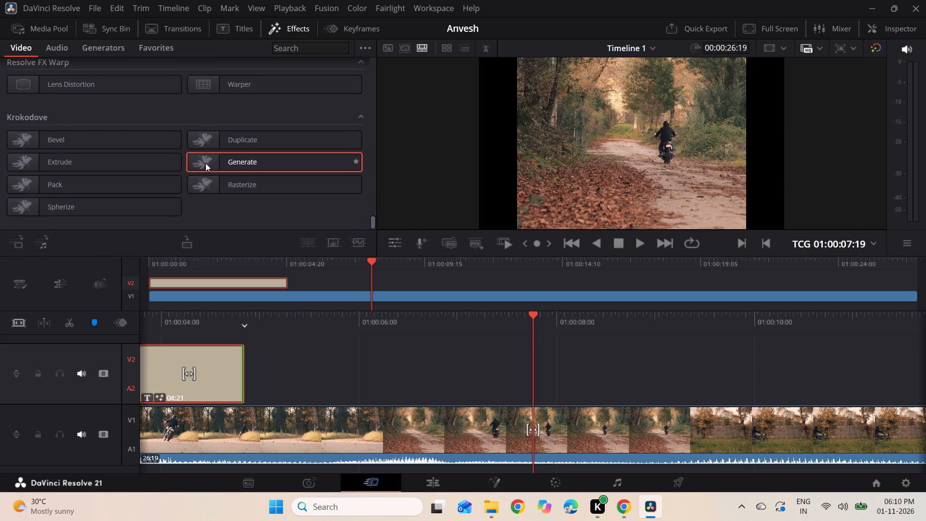
pyautogui.scroll(-1, 205, 163)
# Return to the start of the video effects and review Fusion Effects and the Resolve FX Blur, Color, Film Emulation, Key and Light groups.
pyautogui.scroll(3, 205, 163)
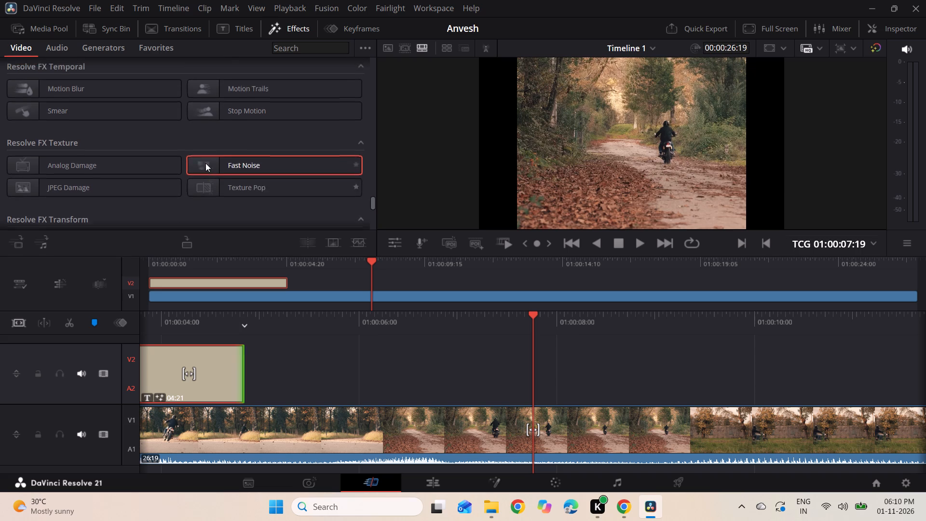
pyautogui.scroll(9, 205, 163)
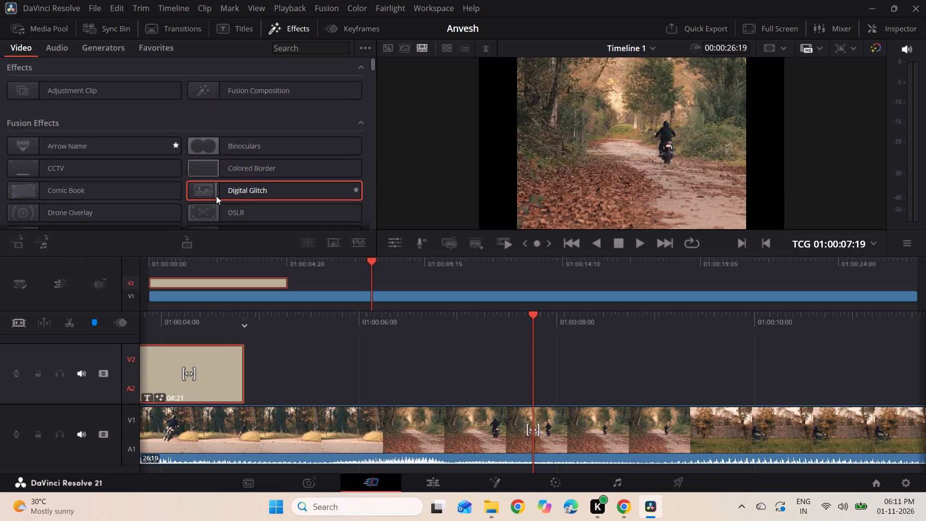
pyautogui.scroll(-1, 216, 196)
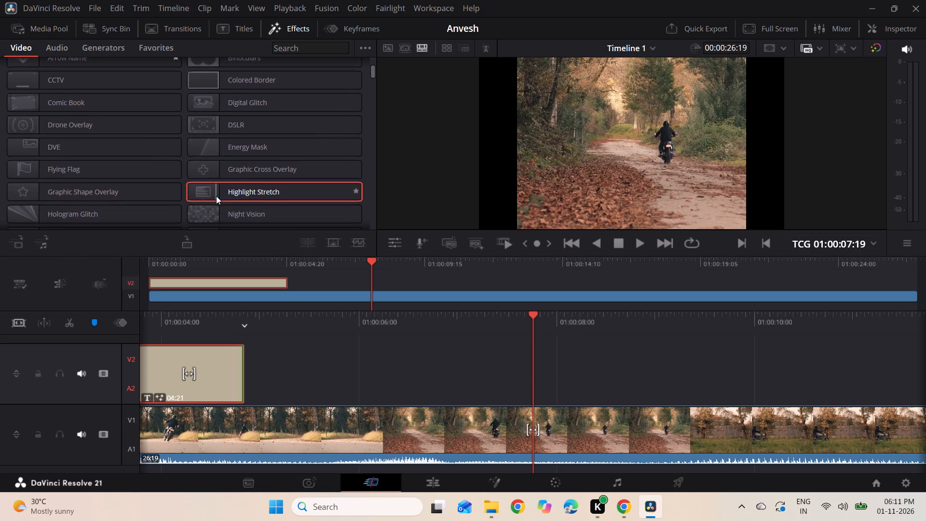
pyautogui.scroll(-2, 216, 196)
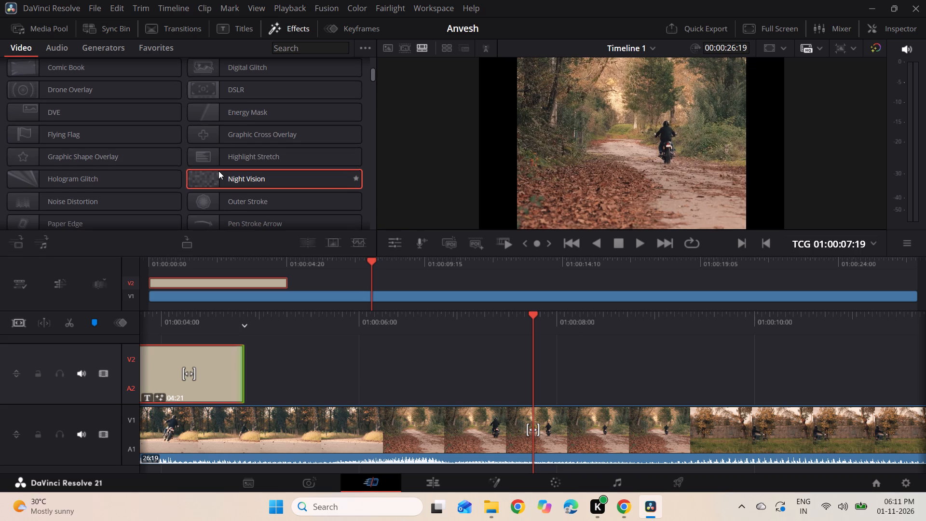
pyautogui.scroll(-1, 218, 171)
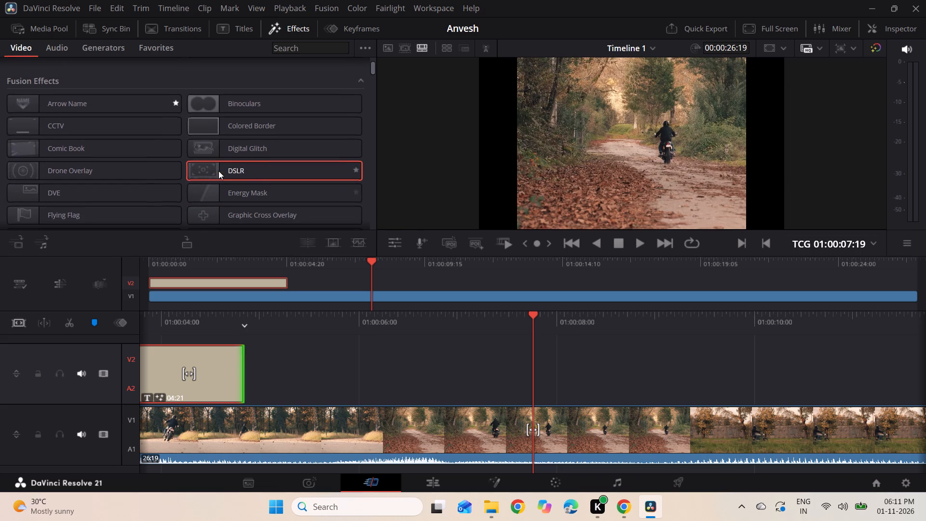
pyautogui.scroll(-1, 218, 171)
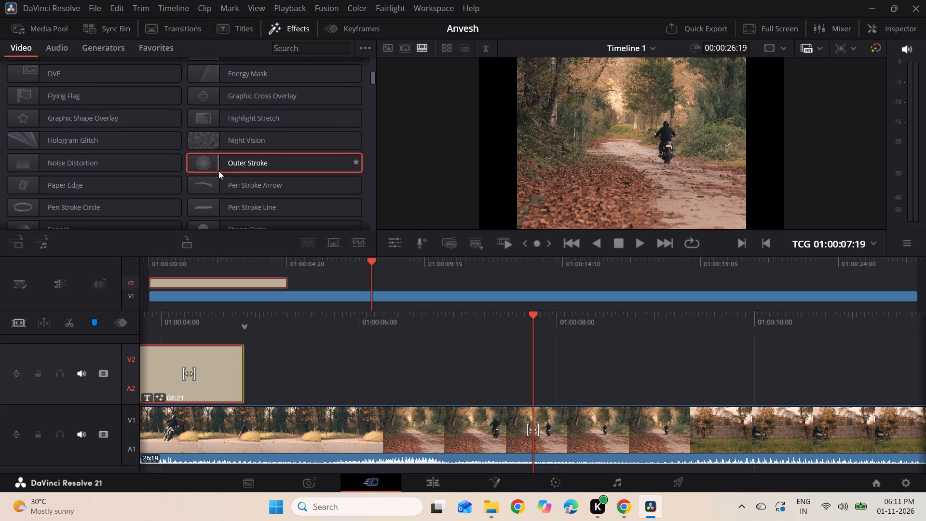
pyautogui.scroll(-3, 218, 171)
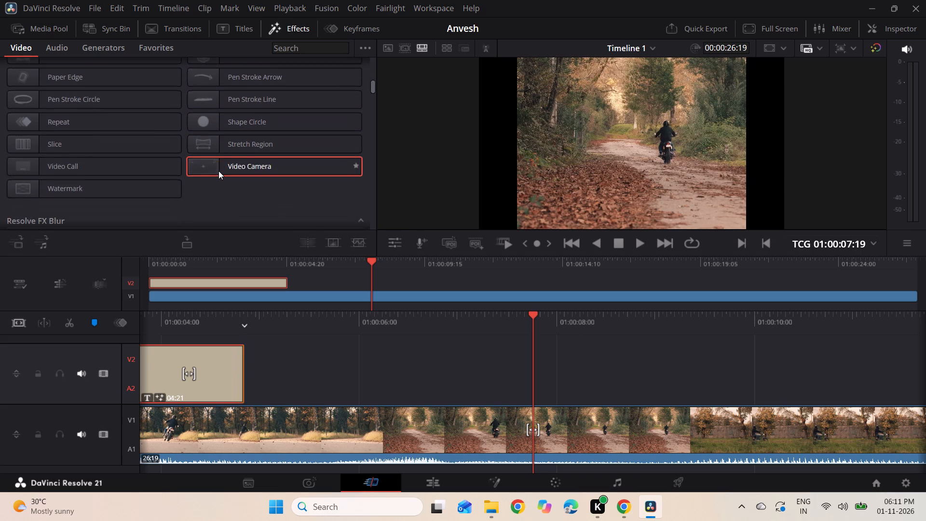
pyautogui.scroll(-2, 218, 171)
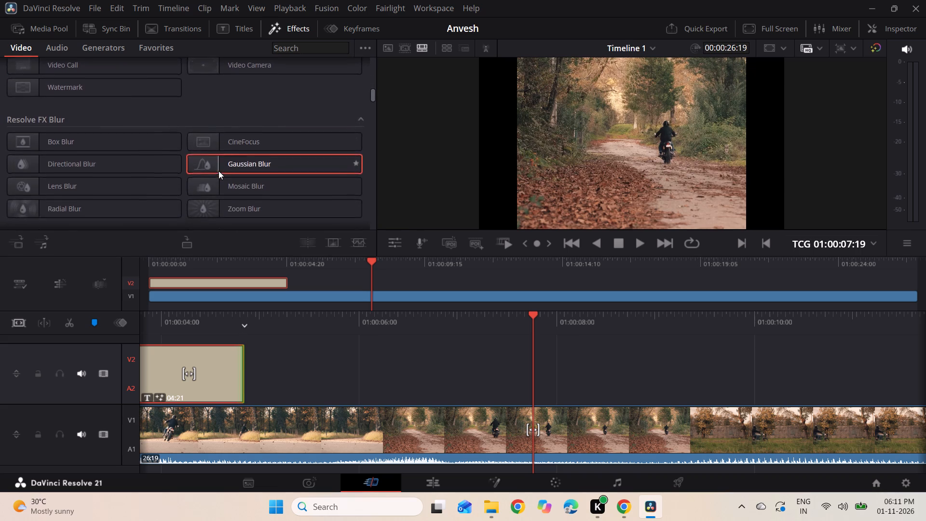
pyautogui.scroll(-2, 218, 171)
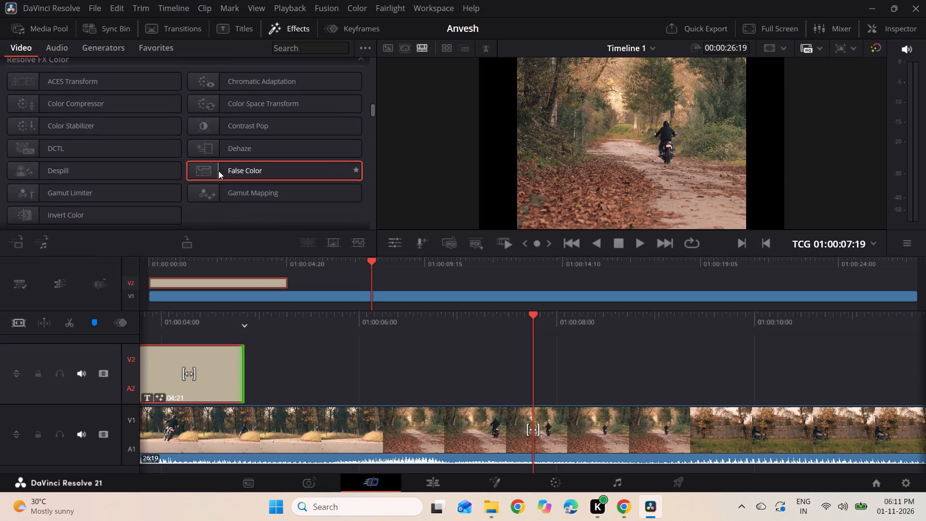
pyautogui.scroll(-2, 218, 171)
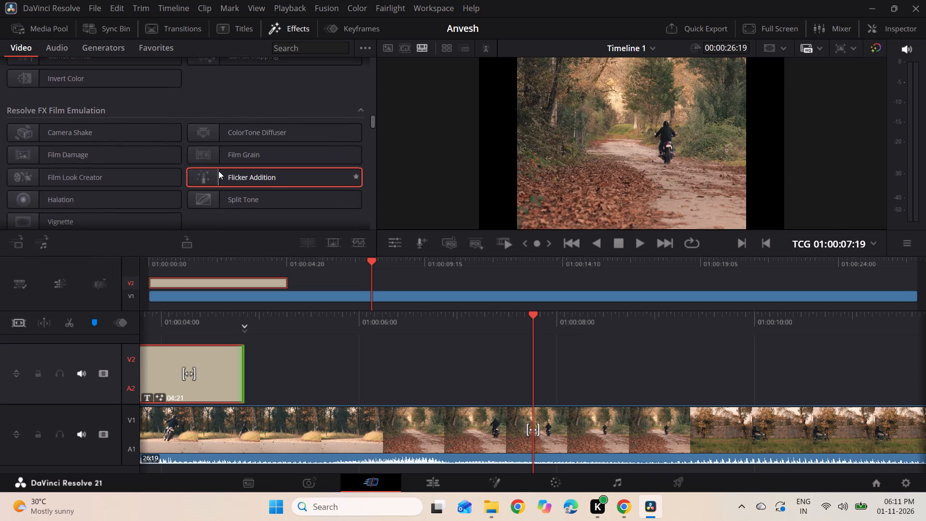
pyautogui.scroll(-3, 218, 171)
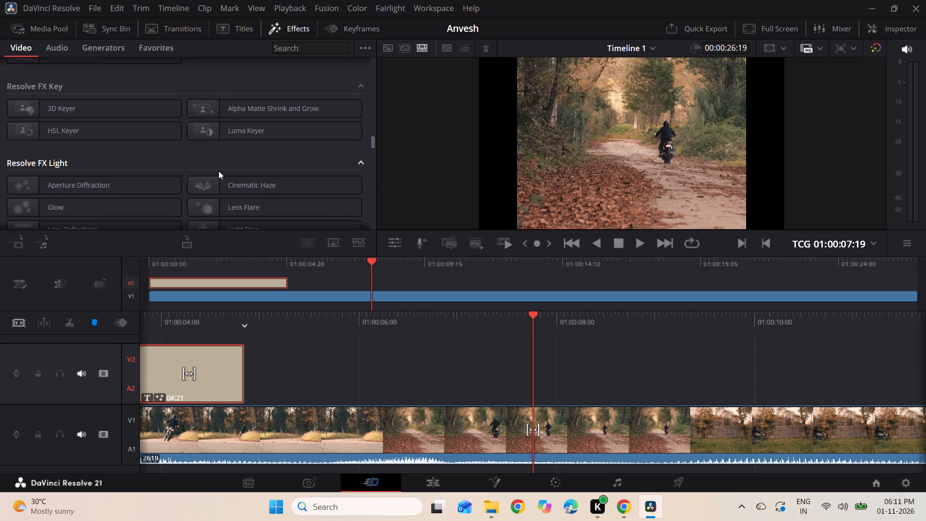
pyautogui.scroll(-3, 218, 171)
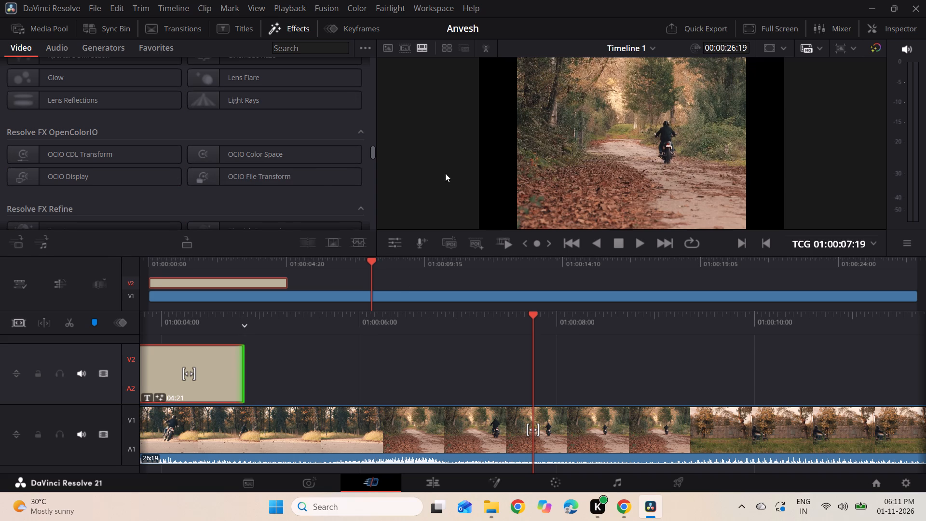
# Review the video effects in the Resolve FX OpenColorIO, Refine, Revival, Sharpen and Stylize groups.
pyautogui.scroll(-1, 282, 149)
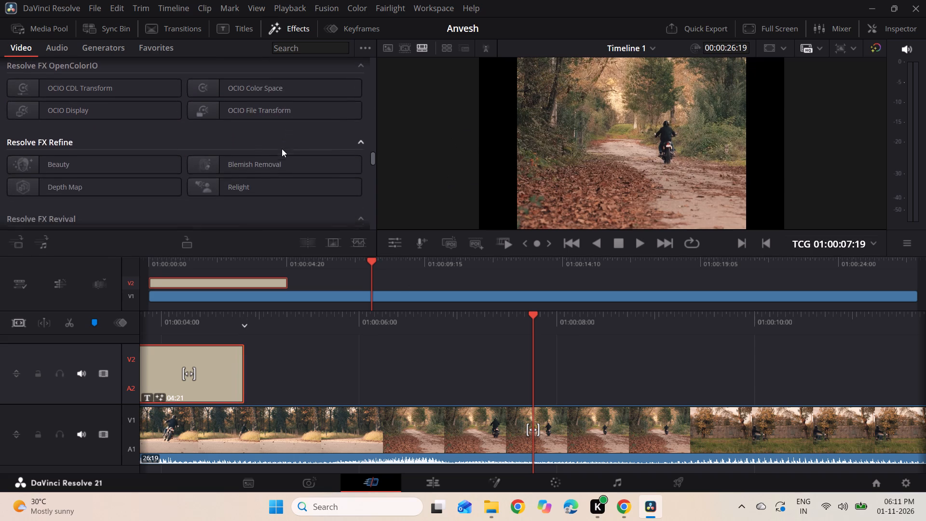
pyautogui.scroll(-3, 282, 149)
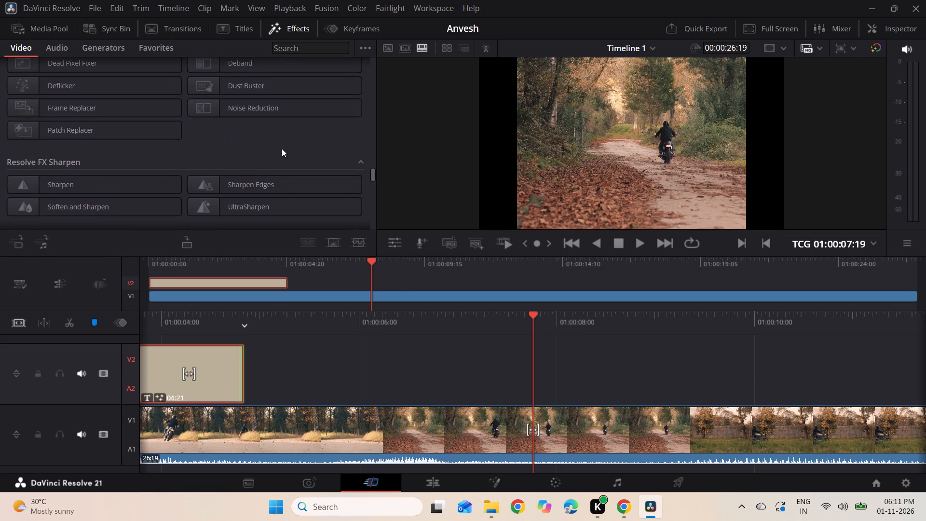
pyautogui.scroll(-2, 282, 149)
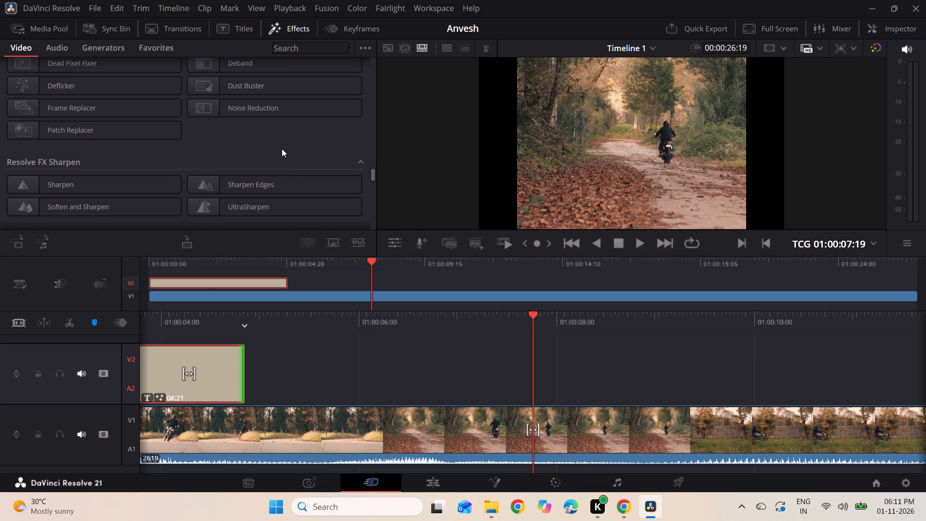
pyautogui.scroll(-4, 282, 149)
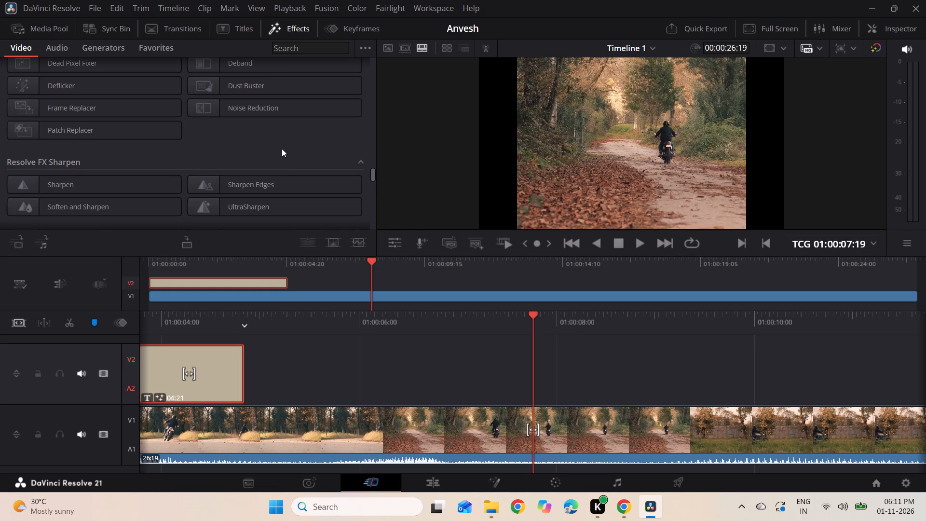
pyautogui.scroll(-2, 282, 149)
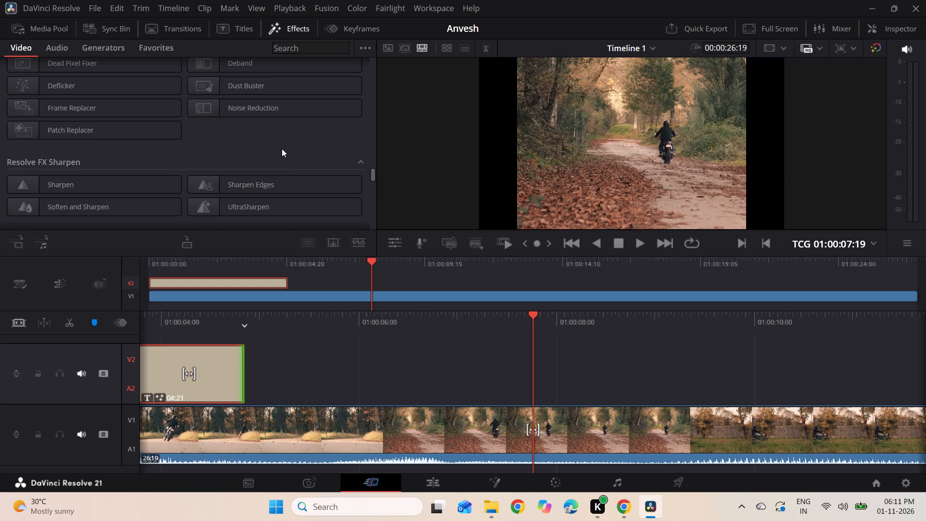
pyautogui.scroll(-4, 282, 149)
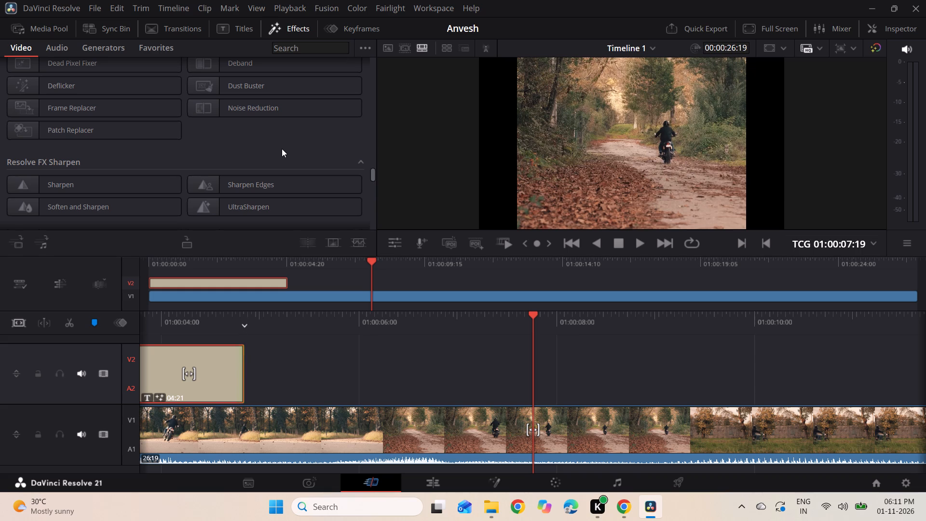
pyautogui.scroll(-2, 282, 149)
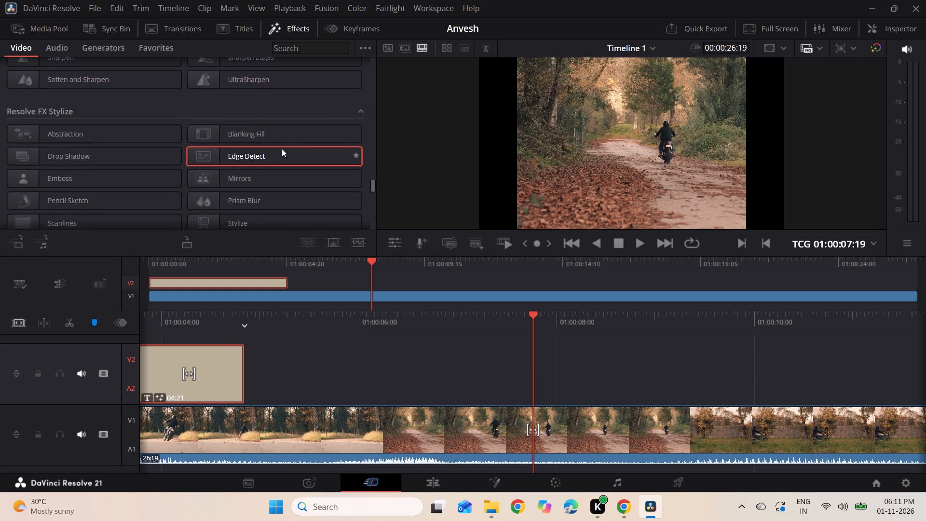
# Review the rest of the video effects from Resolve FX Stylize through Temporal, Texture and Transform, and return to the Fusion Effects group.
pyautogui.scroll(-1, 282, 149)
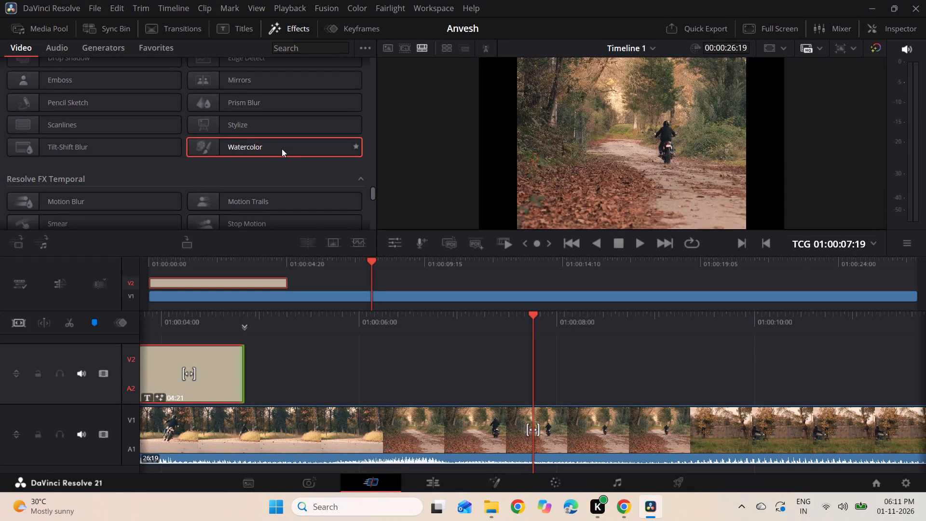
pyautogui.scroll(-1, 282, 149)
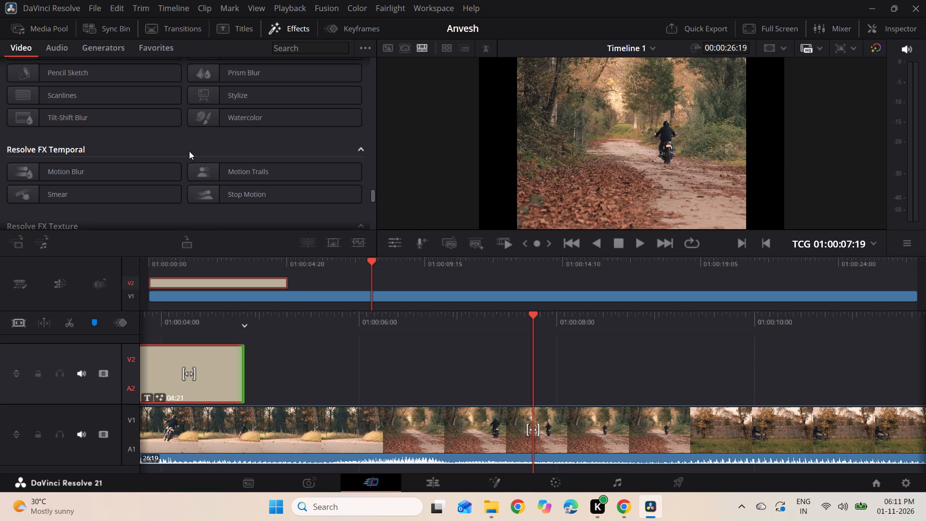
pyautogui.scroll(-2, 191, 144)
pyautogui.hscroll(1, 191, 144)
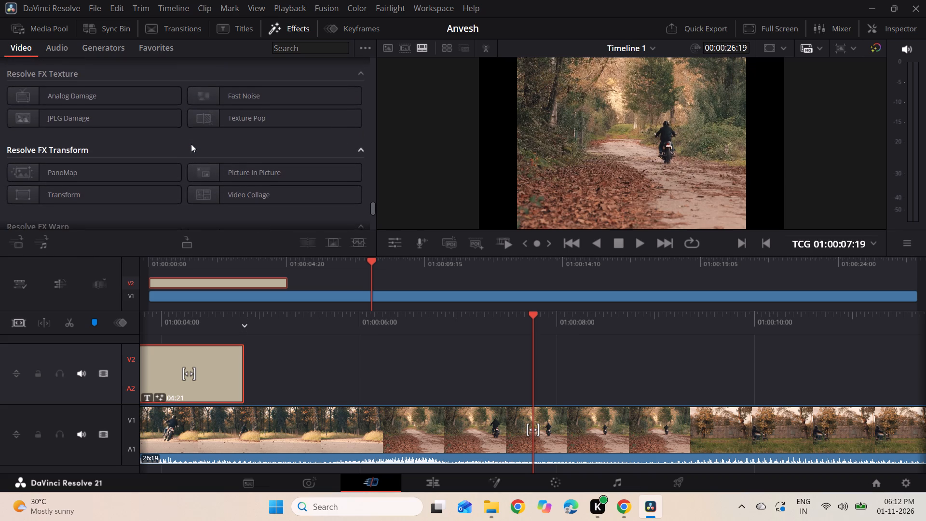
pyautogui.hscroll(3, 191, 144)
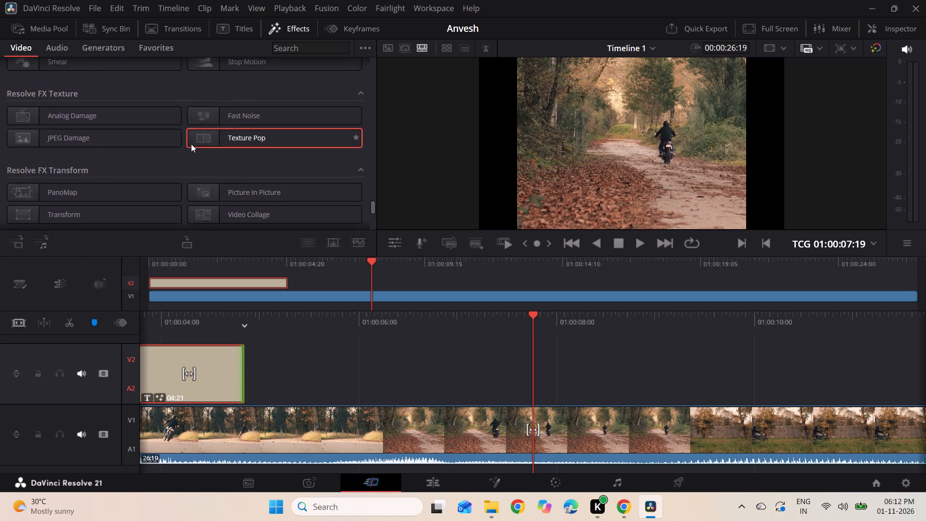
pyautogui.hscroll(1, 191, 144)
pyautogui.scroll(17, 191, 144)
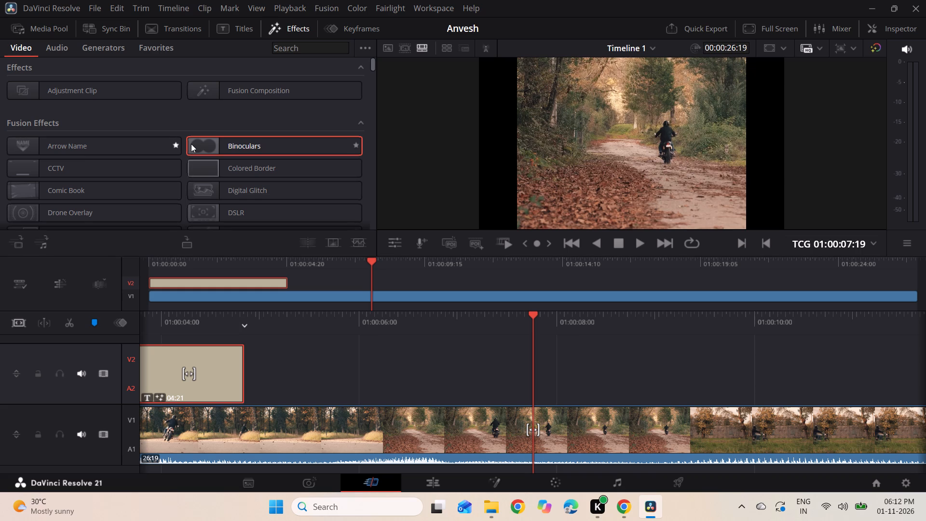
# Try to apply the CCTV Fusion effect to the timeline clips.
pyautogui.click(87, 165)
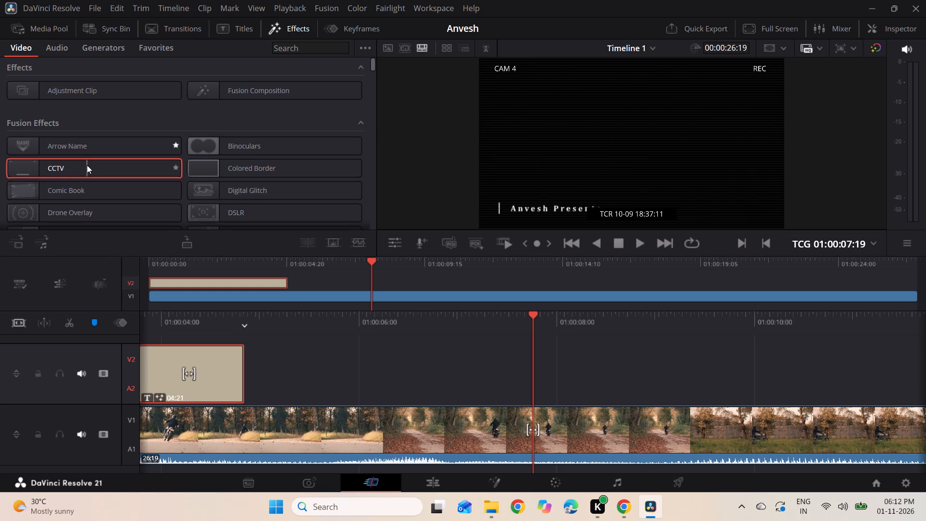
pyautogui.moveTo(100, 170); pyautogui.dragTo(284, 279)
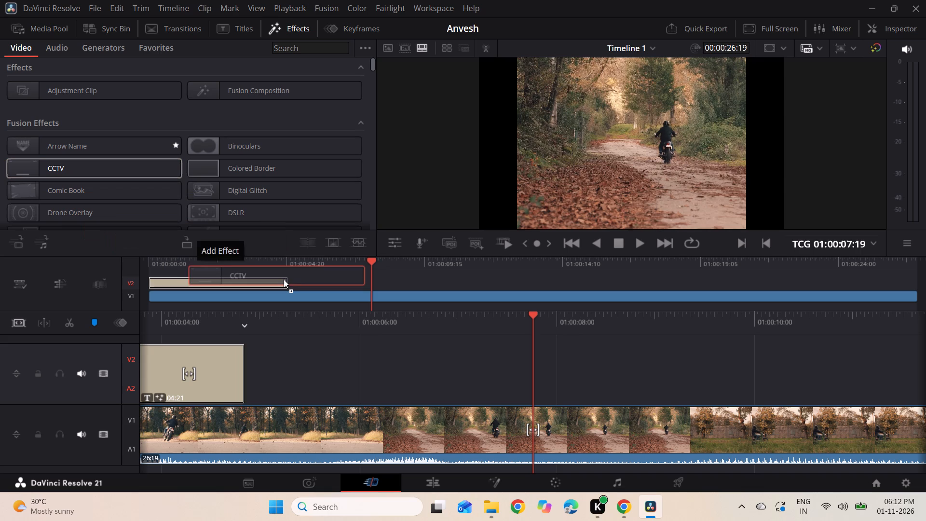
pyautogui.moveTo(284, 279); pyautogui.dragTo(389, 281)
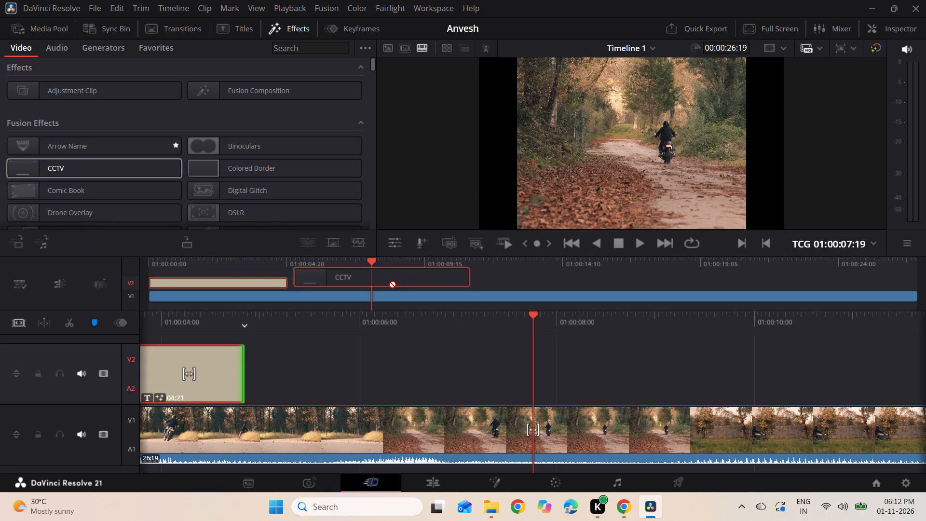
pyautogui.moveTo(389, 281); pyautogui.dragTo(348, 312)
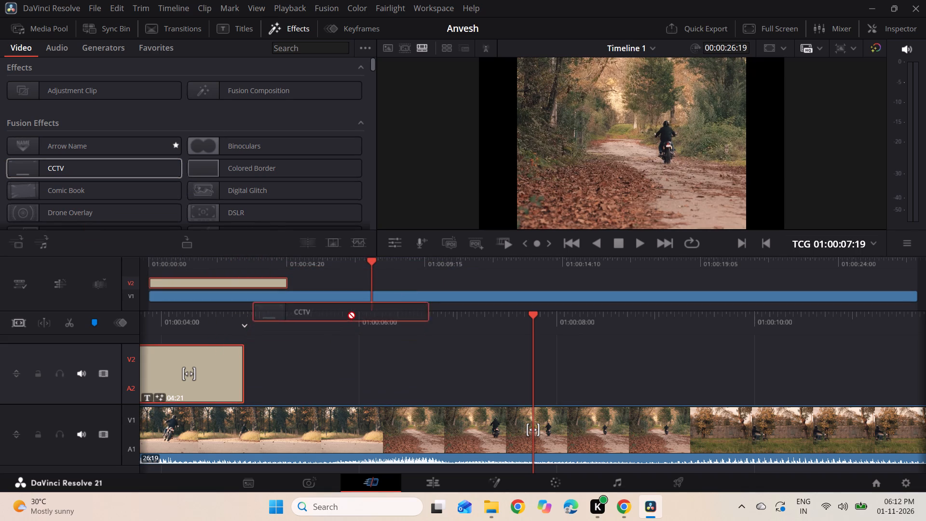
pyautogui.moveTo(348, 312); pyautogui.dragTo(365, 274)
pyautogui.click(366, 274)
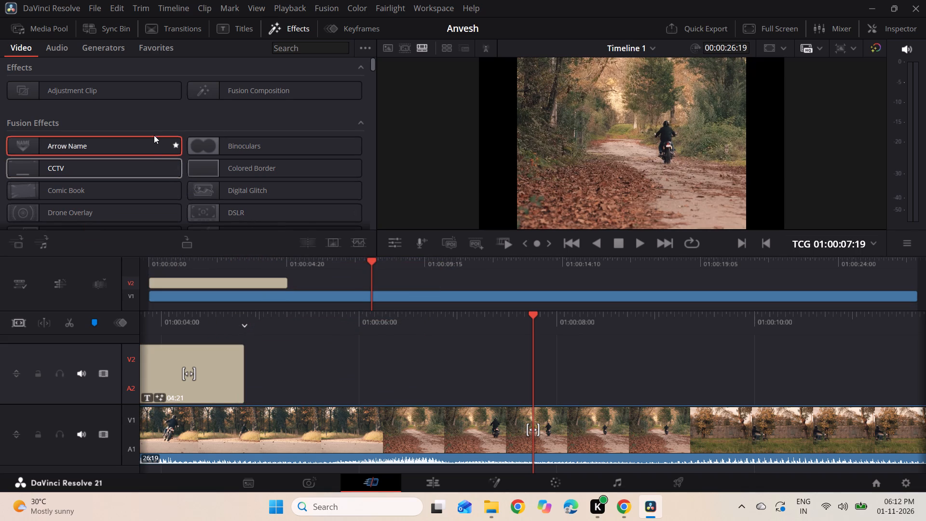
# Play the timeline from its start and stop at about 01:00:09:16.
pyautogui.hscroll(4, 344, 313)
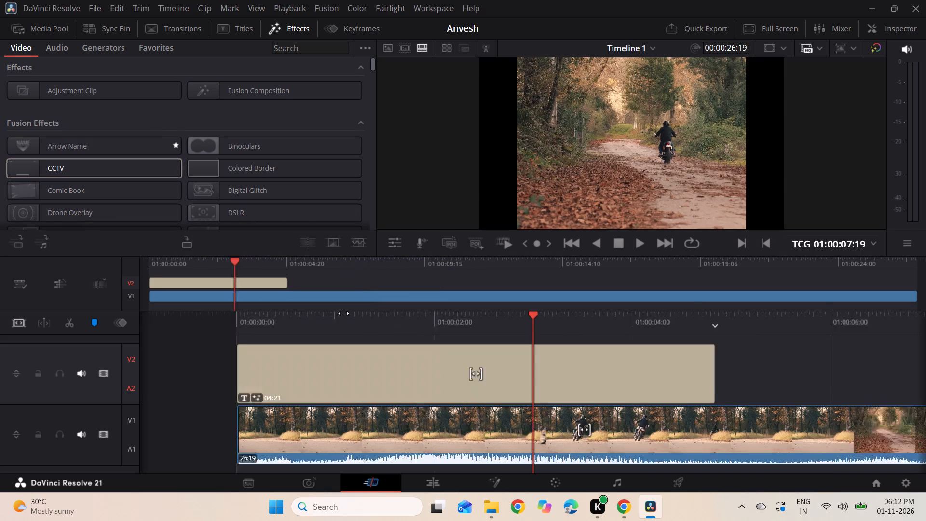
pyautogui.hscroll(3, 344, 313)
pyautogui.press('space')
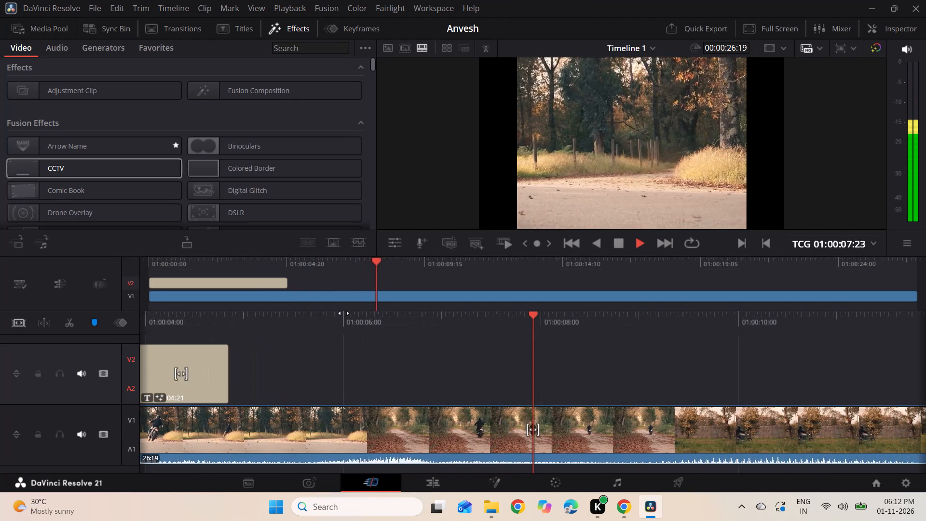
pyautogui.press('space')
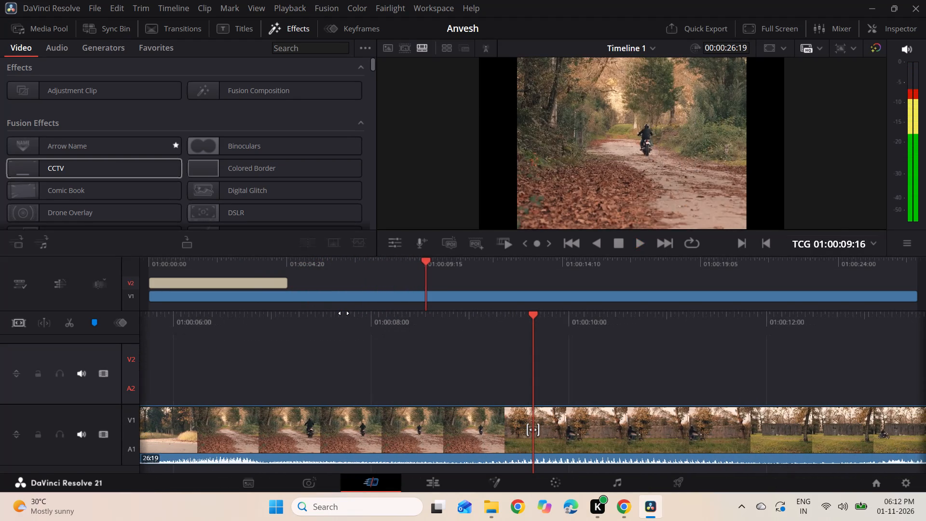
# Apply Auto Color to the motorcycle clip on track V1.
pyautogui.click(355, 9)
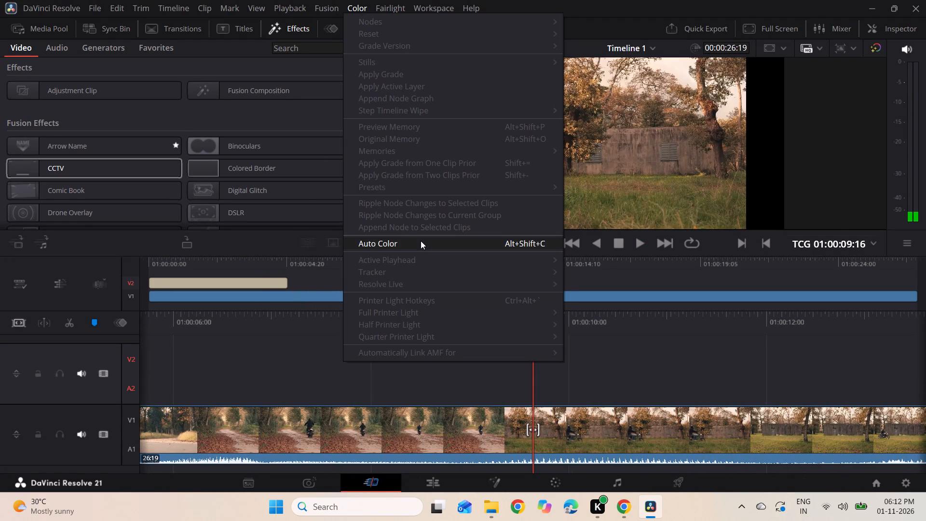
pyautogui.click(421, 241)
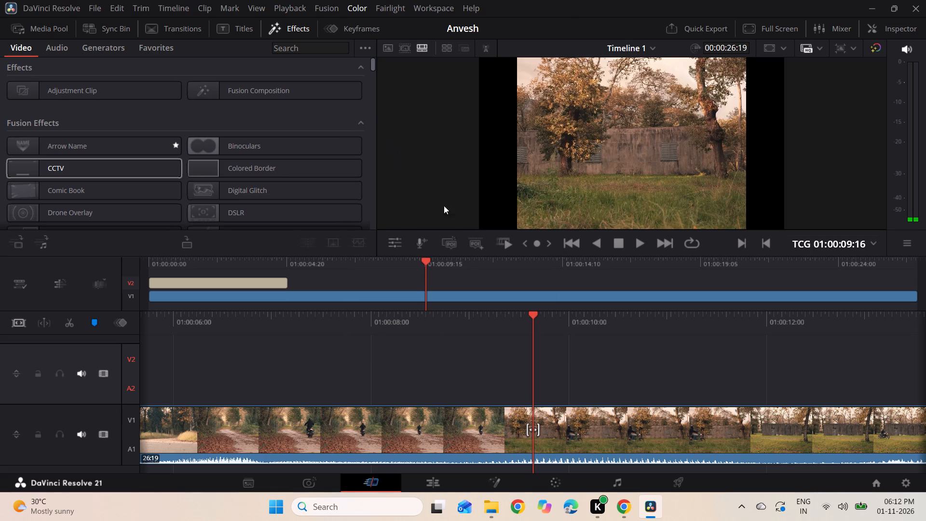
pyautogui.click(396, 98)
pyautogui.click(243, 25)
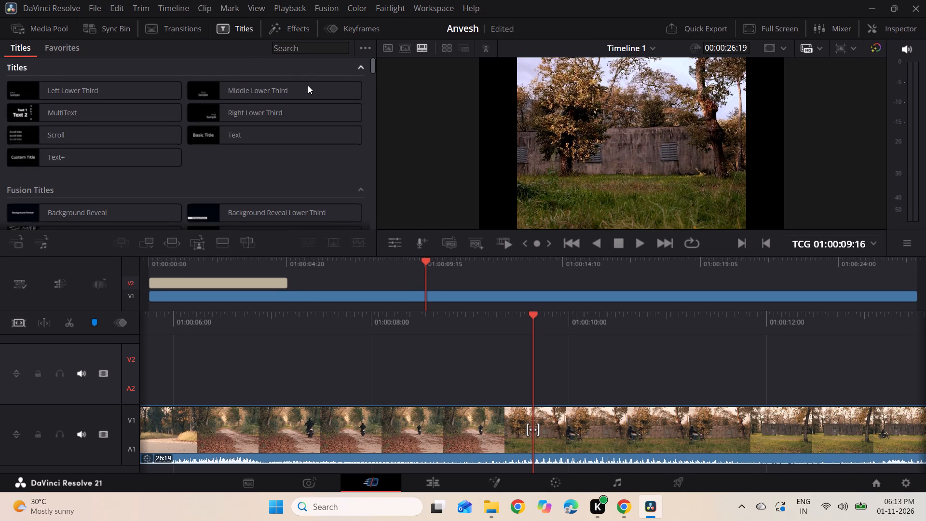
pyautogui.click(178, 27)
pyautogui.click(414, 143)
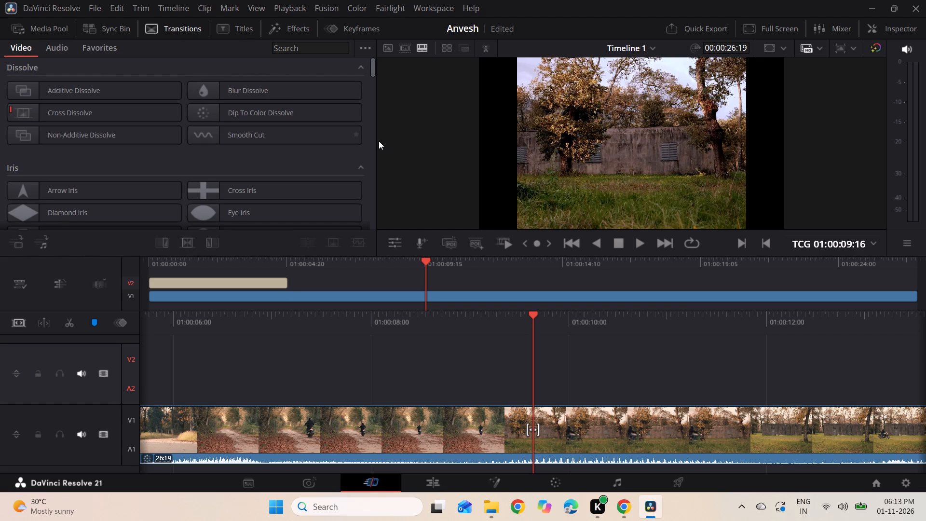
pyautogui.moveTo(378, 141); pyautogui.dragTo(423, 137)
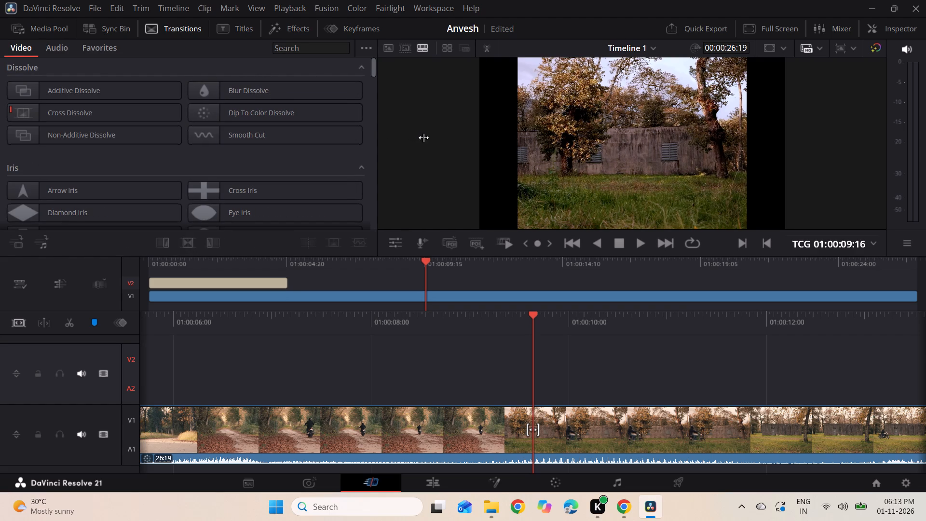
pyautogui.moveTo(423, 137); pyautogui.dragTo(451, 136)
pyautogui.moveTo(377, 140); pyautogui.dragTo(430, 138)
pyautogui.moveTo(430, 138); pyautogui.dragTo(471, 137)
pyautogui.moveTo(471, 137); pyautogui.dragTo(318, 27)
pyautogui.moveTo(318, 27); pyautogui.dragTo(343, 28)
# Open the Keyframes editor for the timeline clip.
pyautogui.click(343, 28)
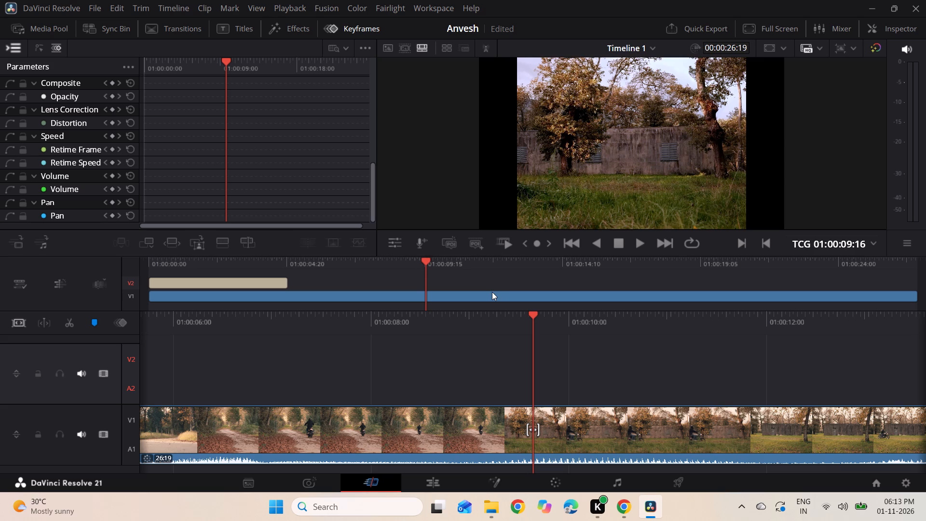
# Play Timeline 1 from start to end to review the color-corrected footage, and return the playhead to the start.
pyautogui.hscroll(9, 492, 292)
pyautogui.hscroll(20, 492, 292)
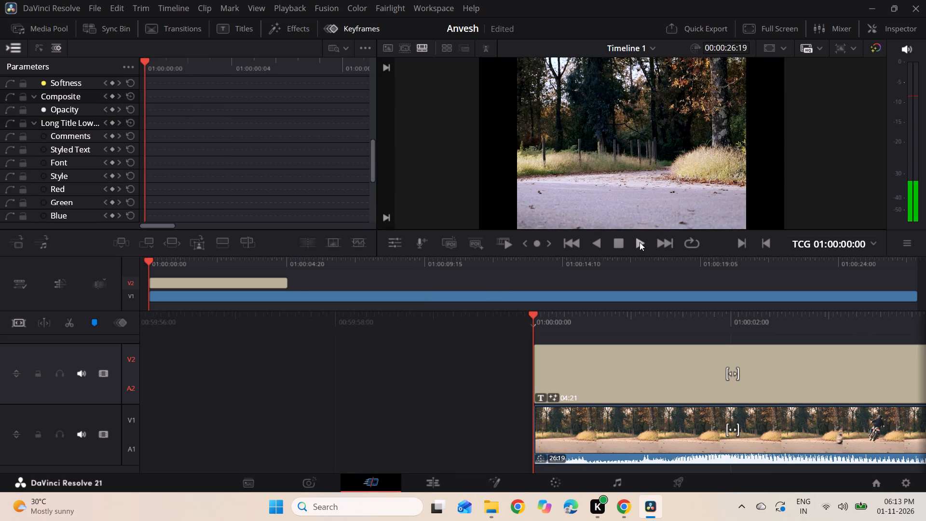
pyautogui.press('space')
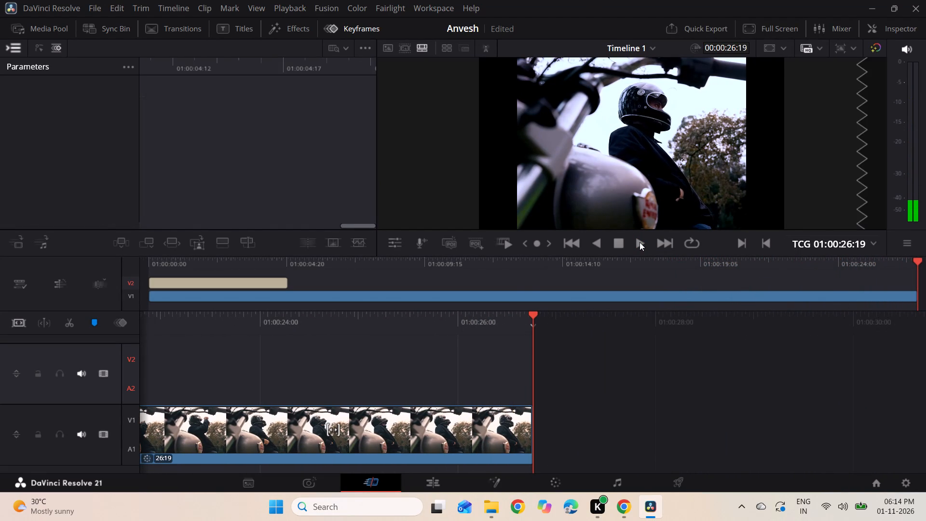
pyautogui.hscroll(20, 455, 335)
pyautogui.hscroll(20, 455, 335)
pyautogui.hscroll(3, 455, 335)
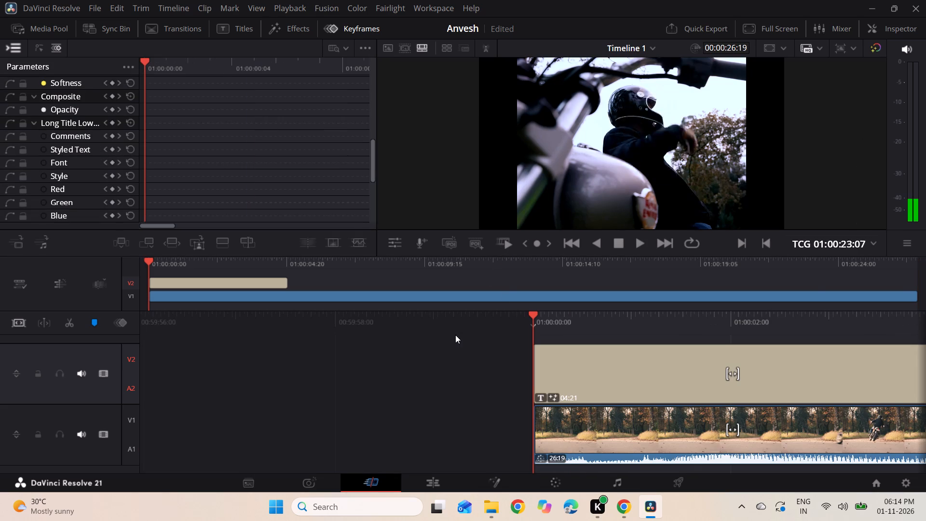
pyautogui.hscroll(20, 455, 335)
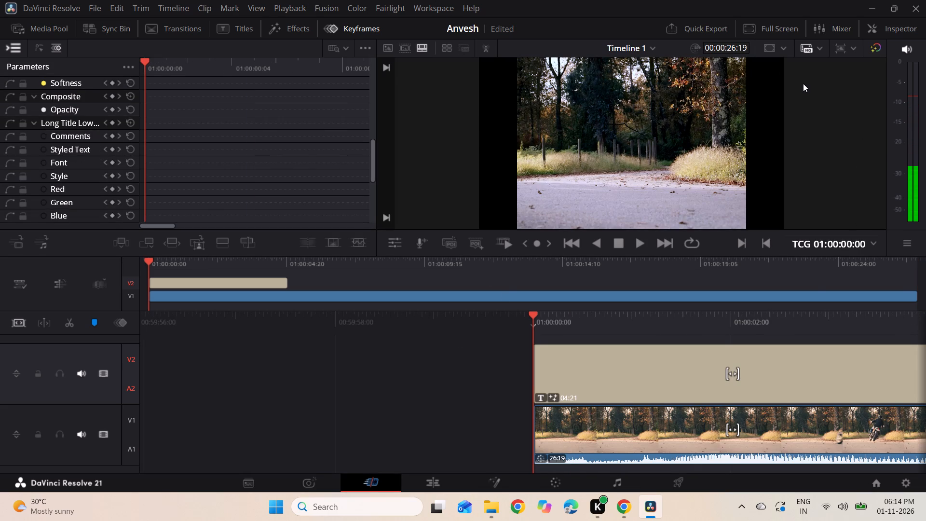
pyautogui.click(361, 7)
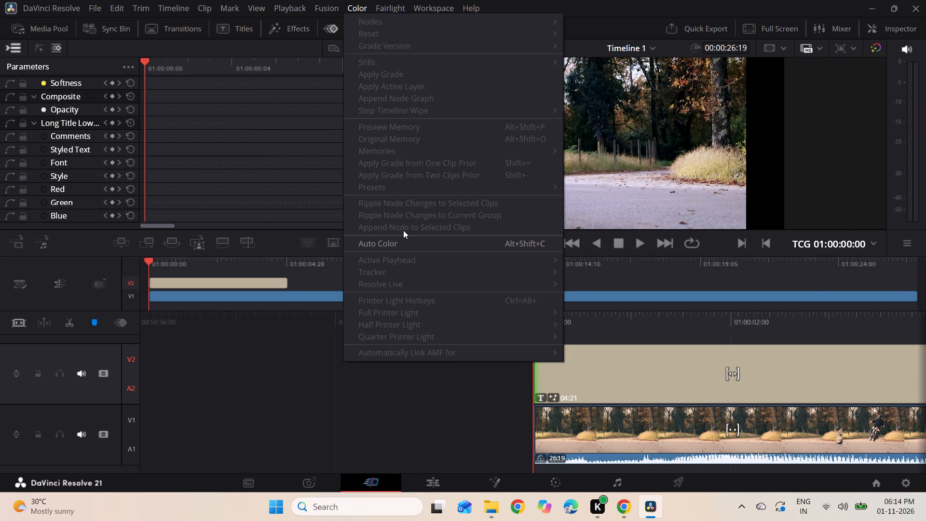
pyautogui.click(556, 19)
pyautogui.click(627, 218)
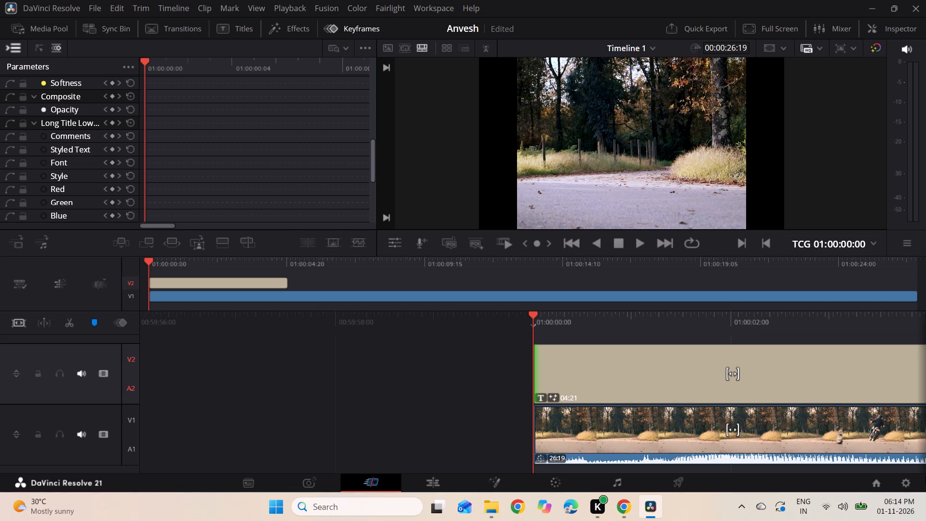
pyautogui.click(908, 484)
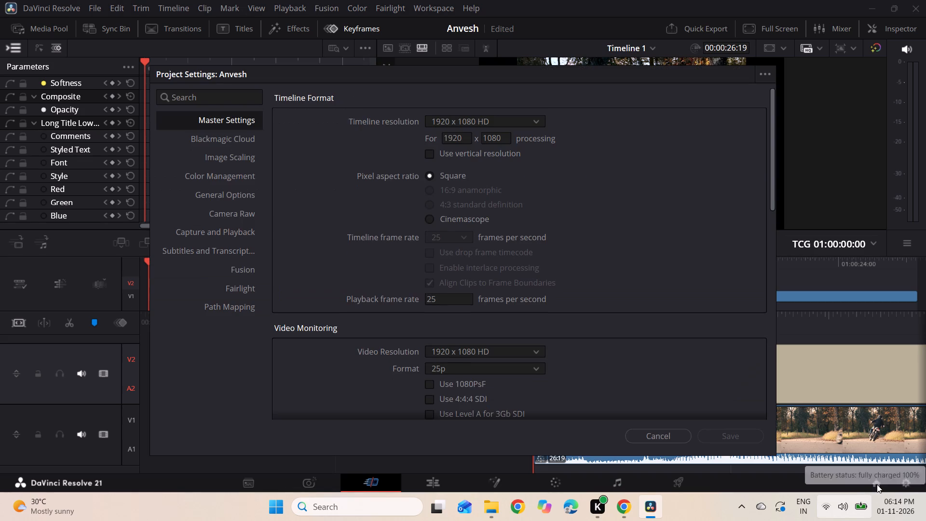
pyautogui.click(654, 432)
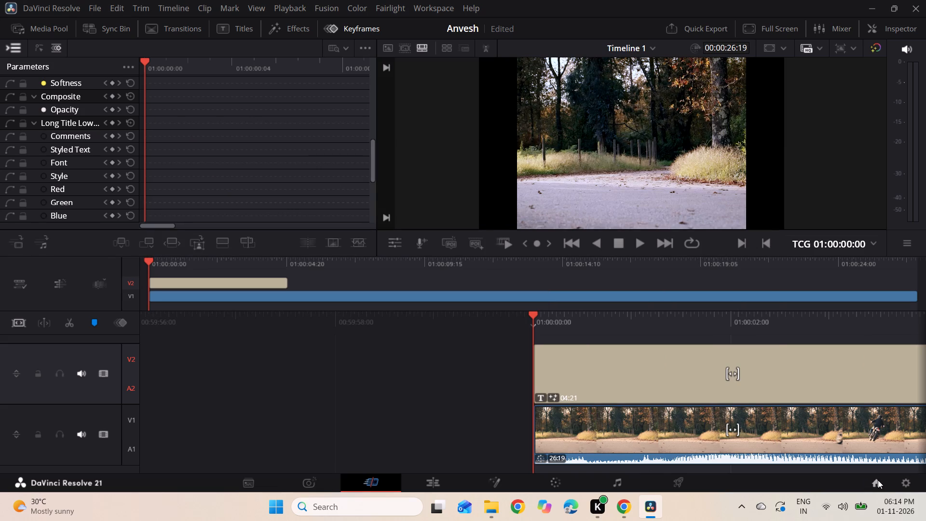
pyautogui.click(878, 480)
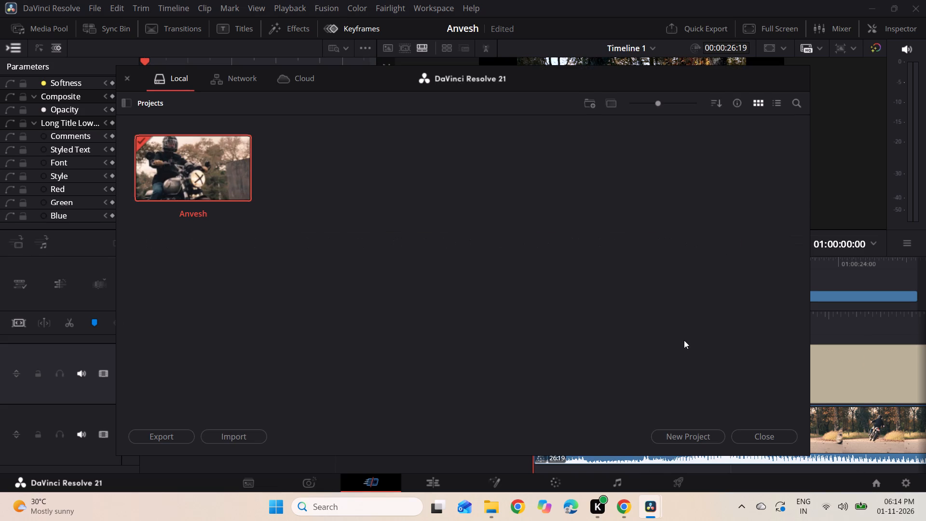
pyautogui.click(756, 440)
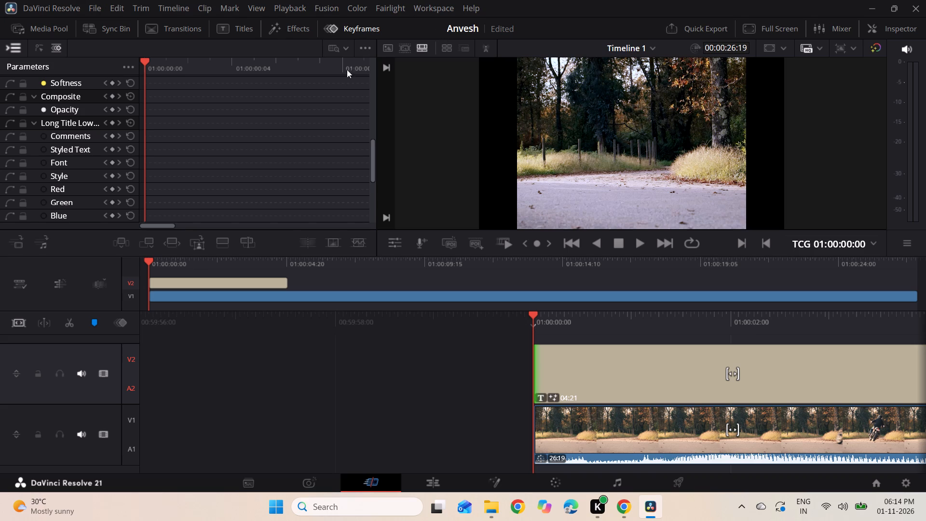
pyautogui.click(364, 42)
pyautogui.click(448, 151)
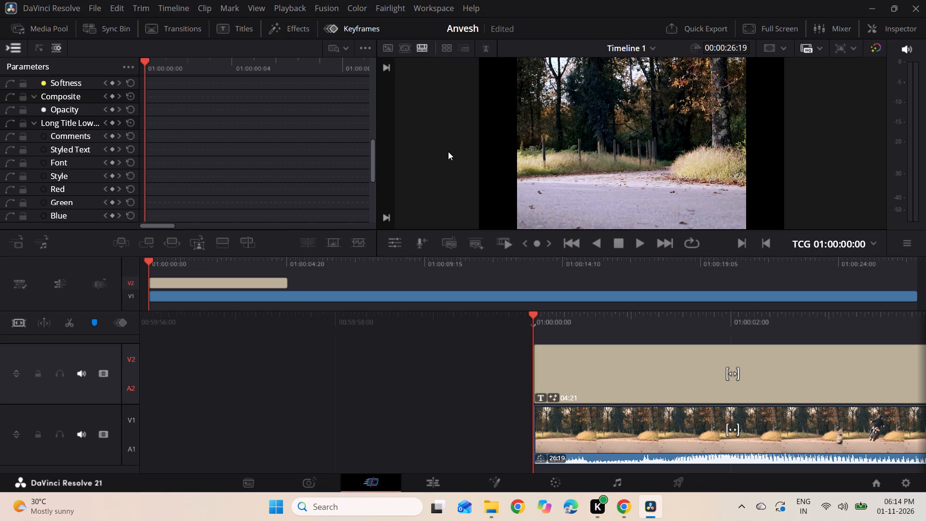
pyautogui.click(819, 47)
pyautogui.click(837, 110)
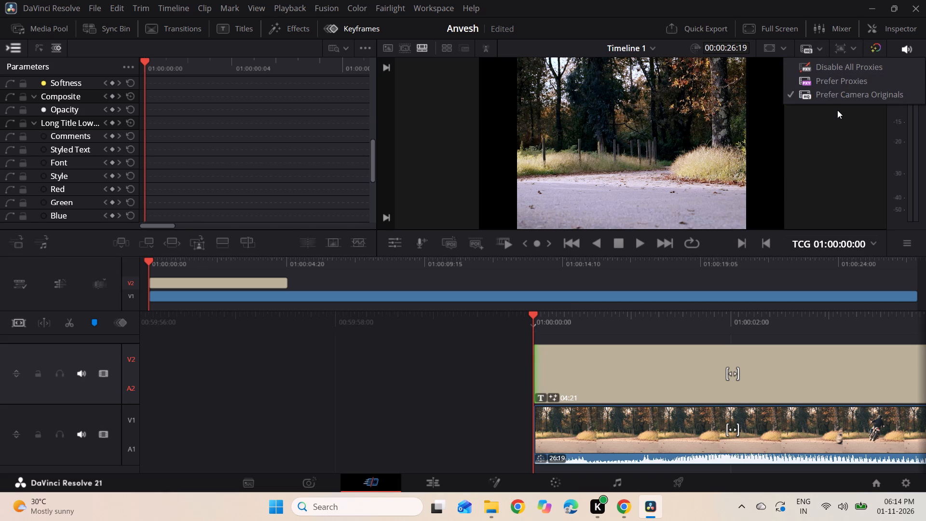
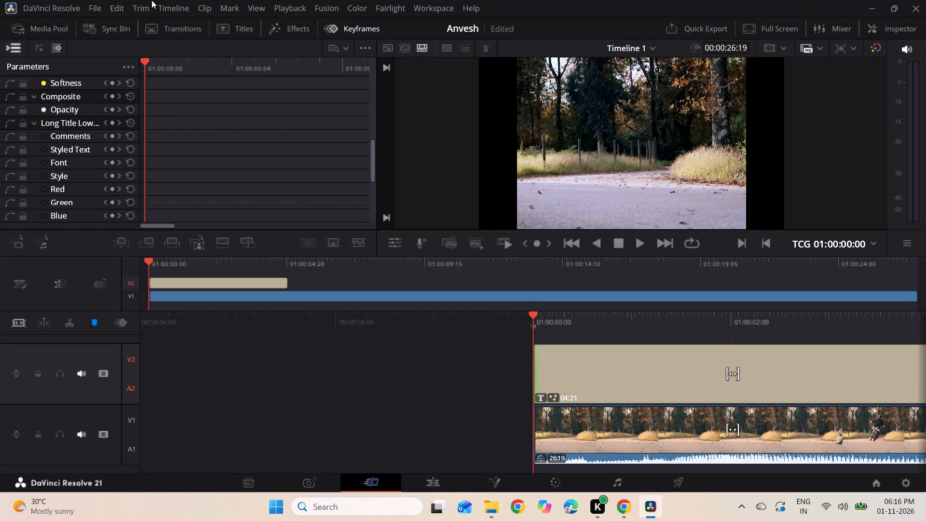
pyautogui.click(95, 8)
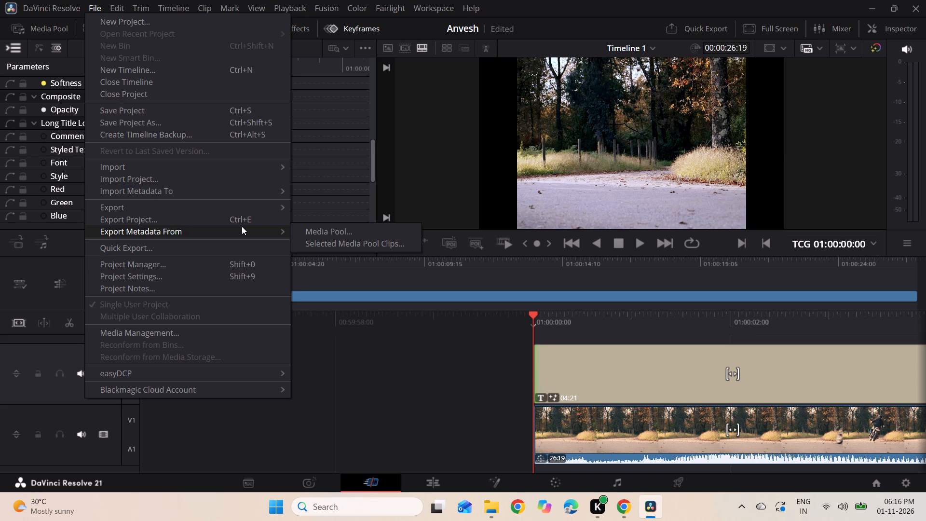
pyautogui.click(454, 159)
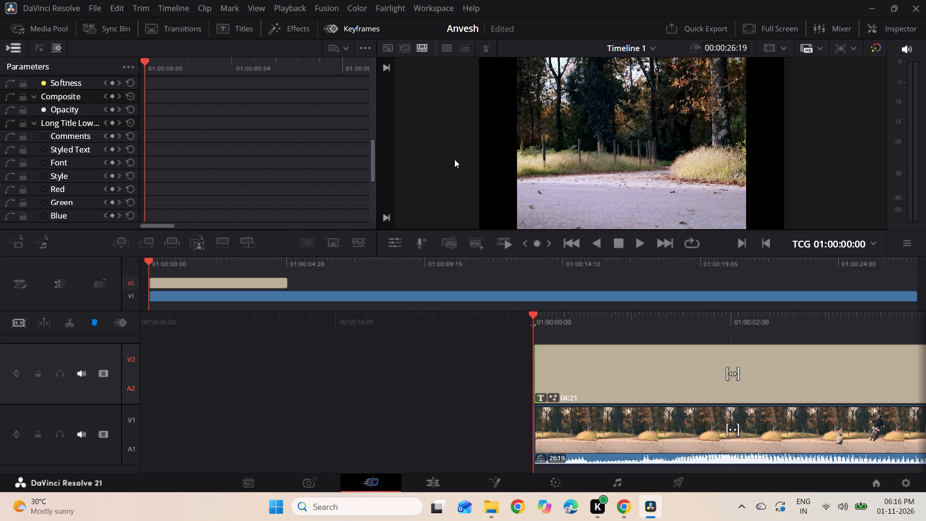
# Set up a Quick Export of Timeline 1 with the YouTube preset and proceed to choosing the export path.
pyautogui.click(91, 4)
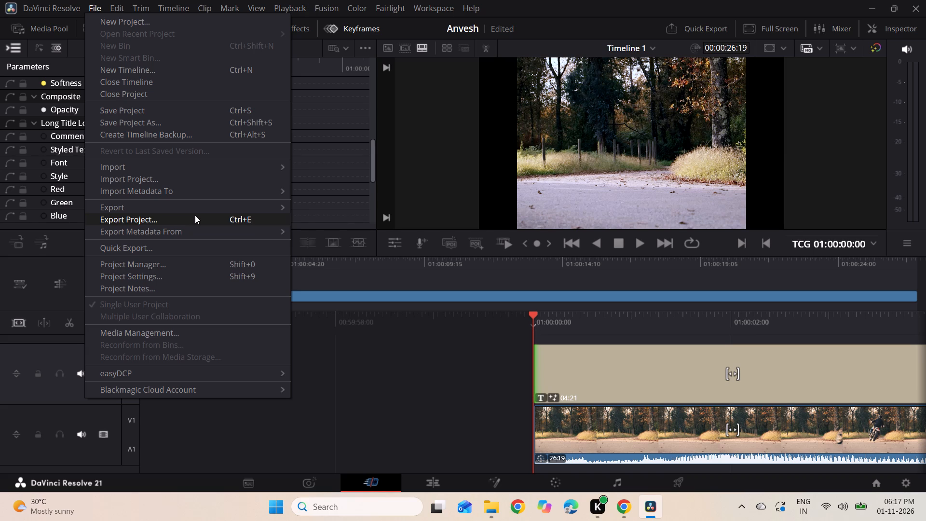
pyautogui.click(189, 245)
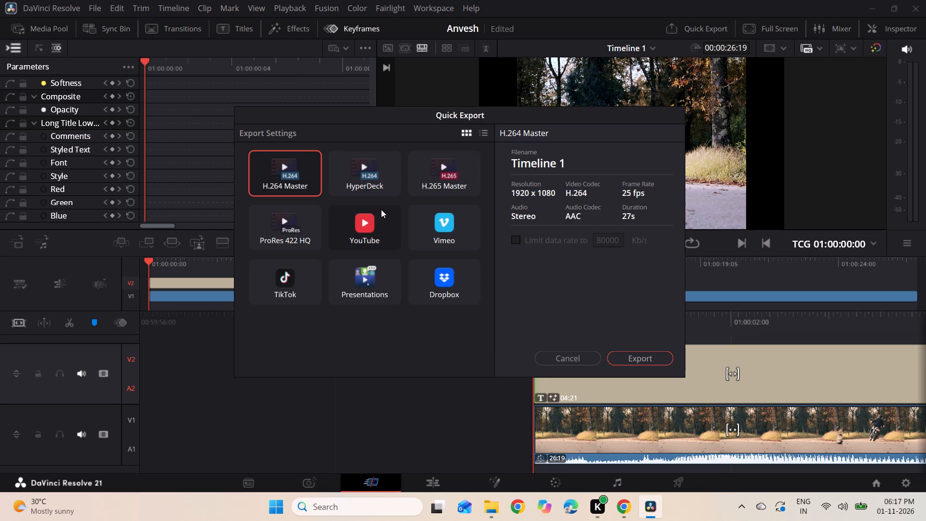
pyautogui.click(375, 233)
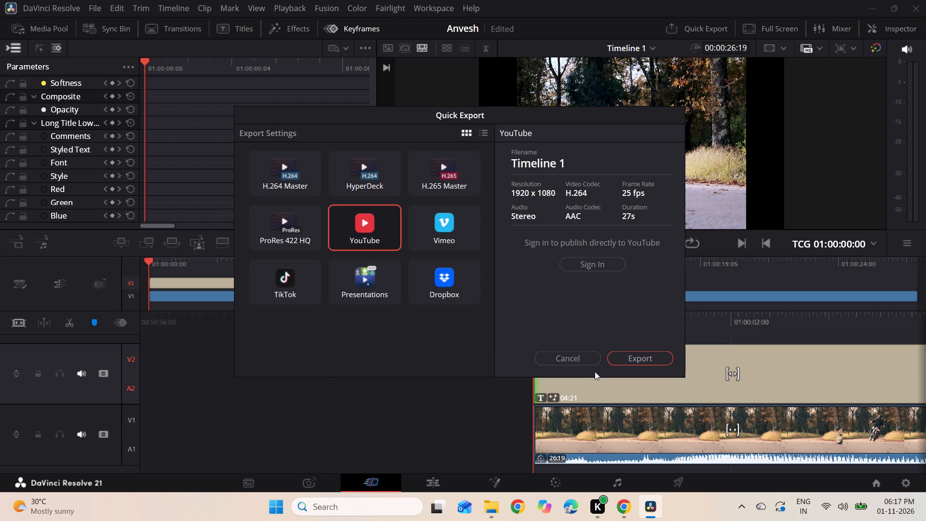
pyautogui.click(641, 356)
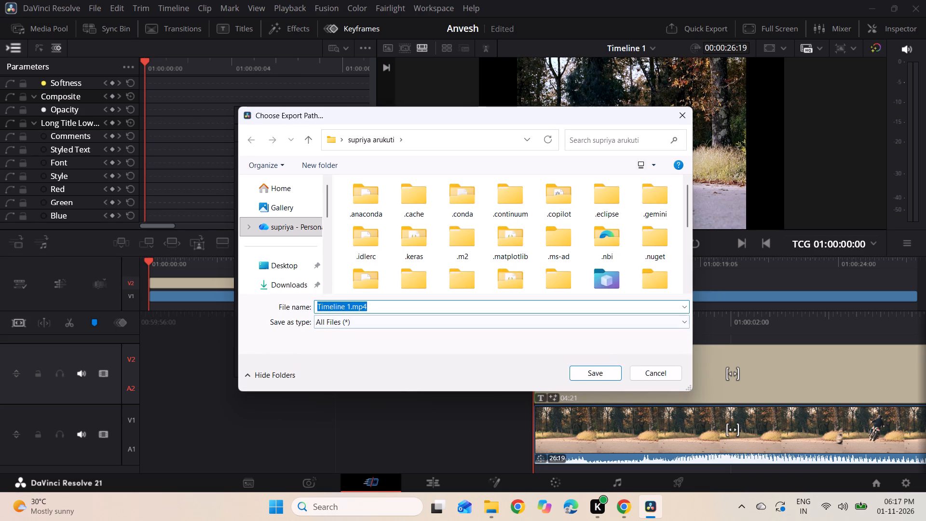
# Name the export file "Anvesh project davinci.mp4" and save it in the proposed folder to start rendering.
pyautogui.click(473, 308)
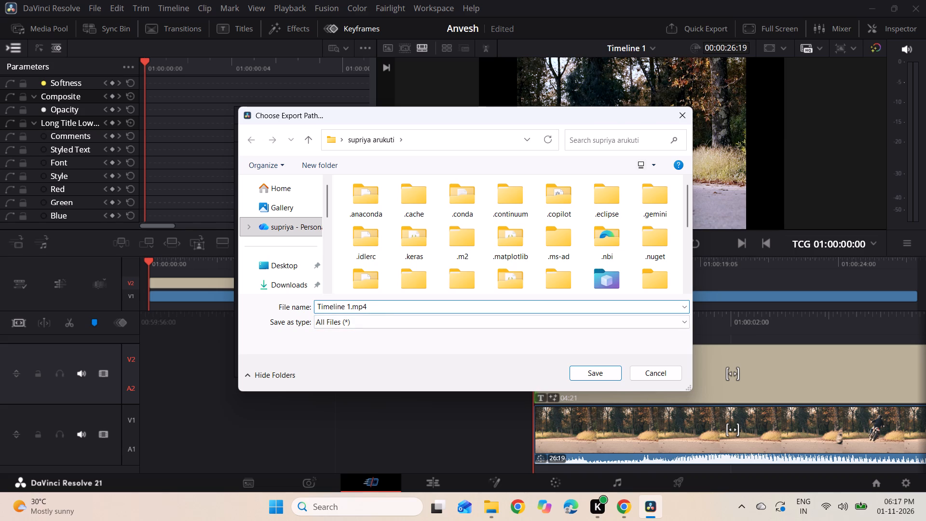
pyautogui.click(348, 304)
pyautogui.press('Right')
pyautogui.press('BackSpace')
pyautogui.press('BackSpace')
pyautogui.press('BackSpace')
pyautogui.press('BackSpace')
pyautogui.press('BackSpace')
pyautogui.press('BackSpace')
pyautogui.press('BackSpace')
pyautogui.press('BackSpace')
pyautogui.press('BackSpace')
pyautogui.press('BackSpace')
pyautogui.write('Anvesh')
pyautogui.press('space')
pyautogui.write('vi')
pyautogui.press('BackSpace')
pyautogui.write('de')
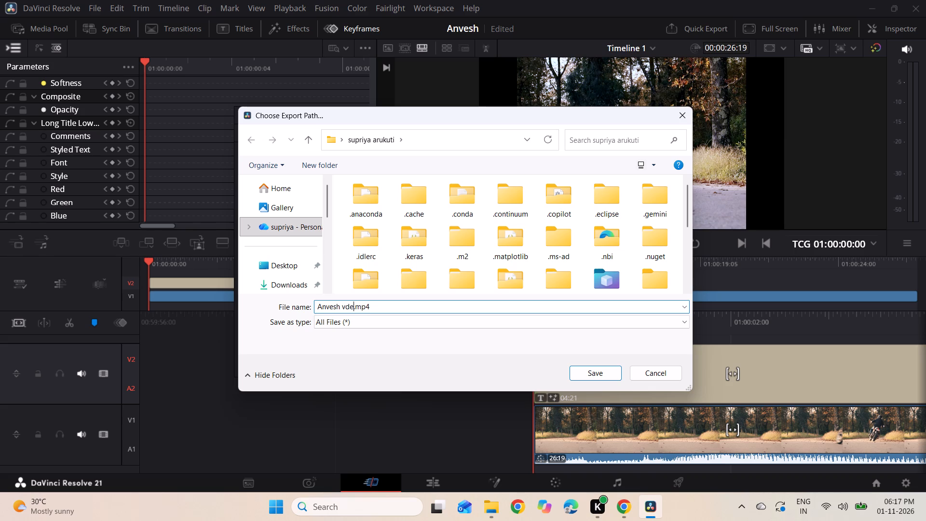
pyautogui.press('BackSpace')
pyautogui.press('BackSpace')
pyautogui.press('BackSpace')
pyautogui.write('project davinci')
pyautogui.click(598, 373)
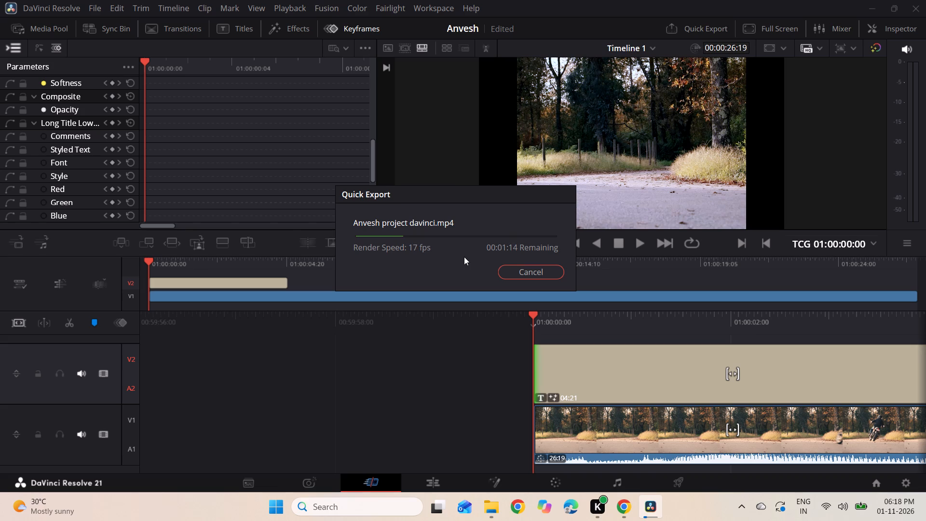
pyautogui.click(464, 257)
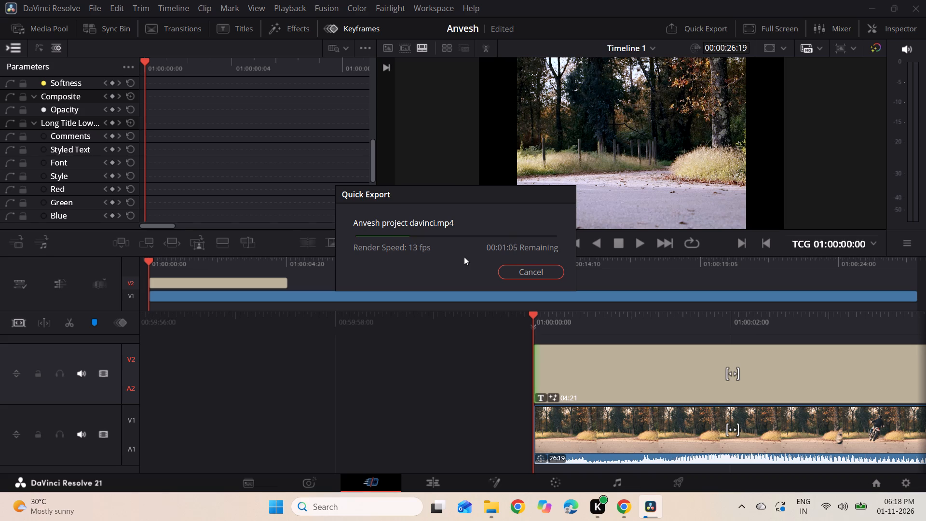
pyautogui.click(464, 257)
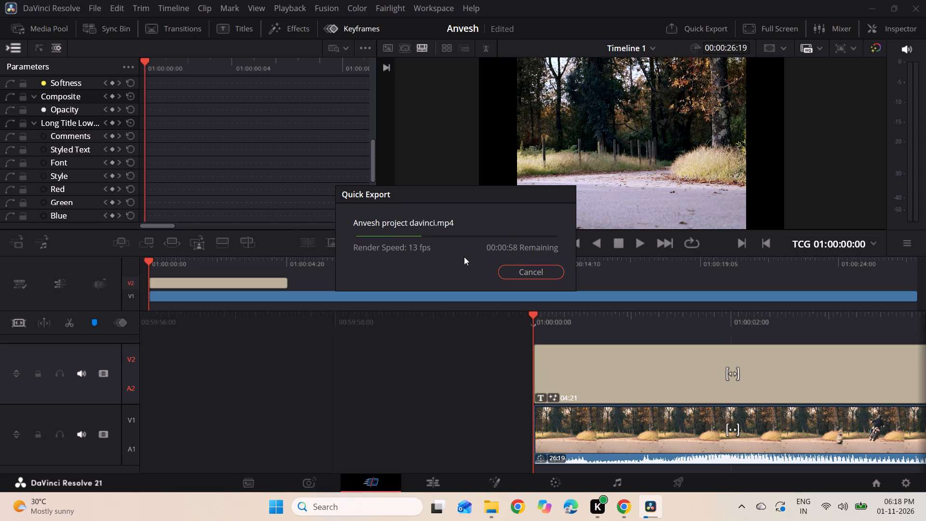
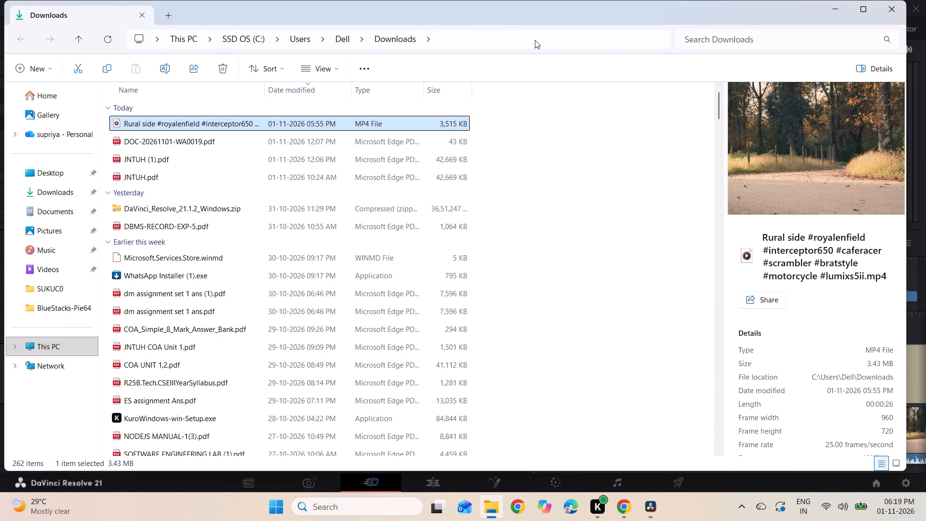
# In File Explorer, locate and play the exported "Anvesh project davinci.mp4", rewind it to the beginning, and close the player.
pyautogui.click(62, 93)
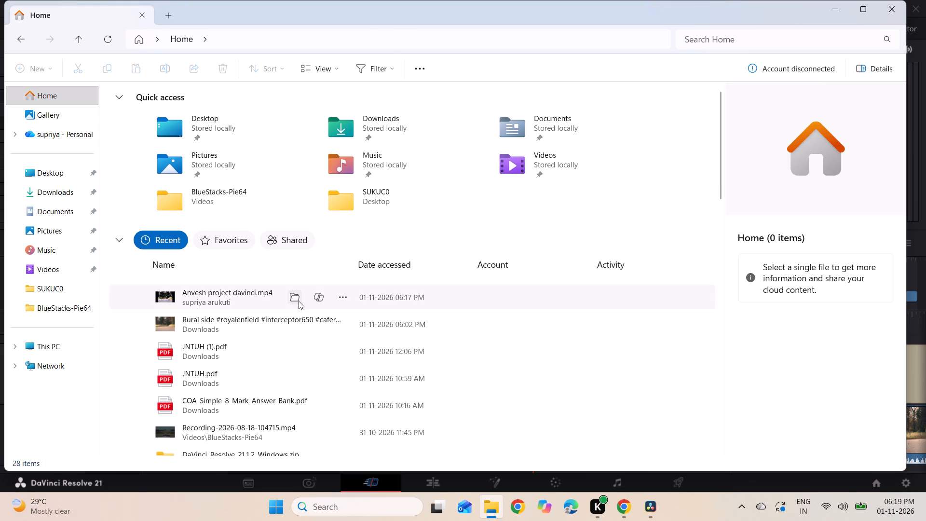
pyautogui.click(298, 301)
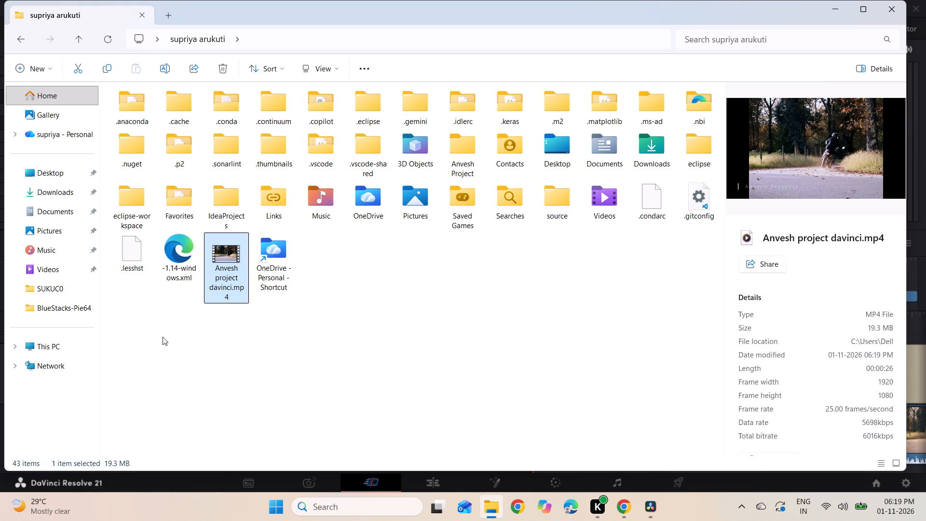
pyautogui.tripleClick(231, 274)
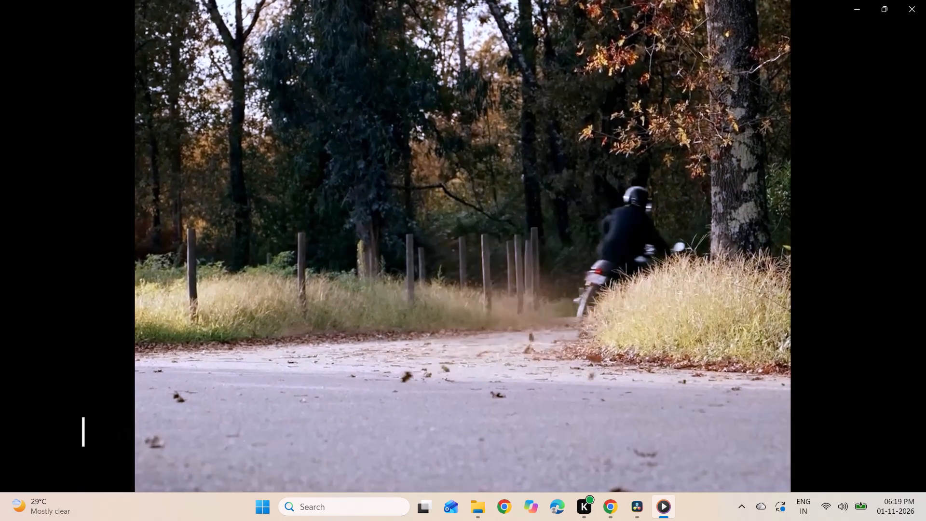
pyautogui.press('Left')
pyautogui.press('Left')
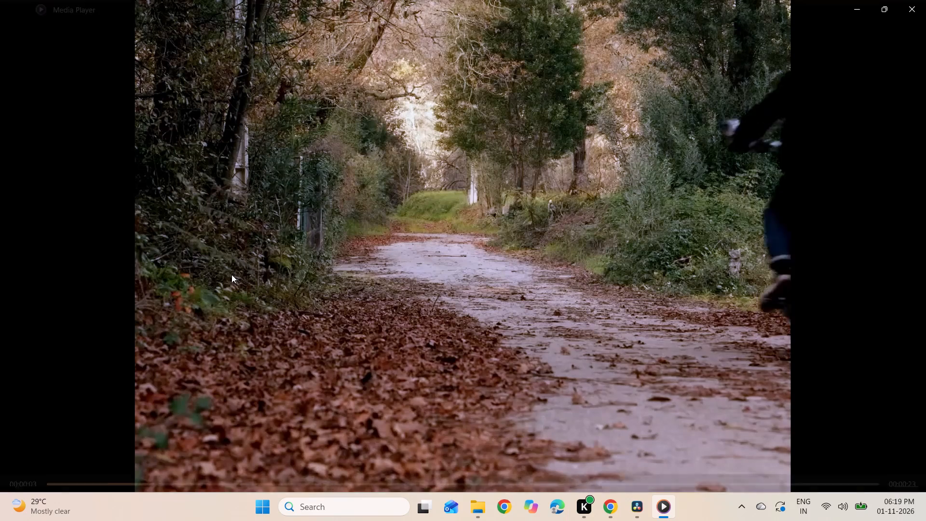
pyautogui.press('Left')
pyautogui.press('Left')
pyautogui.press('Left')
pyautogui.press('Left')
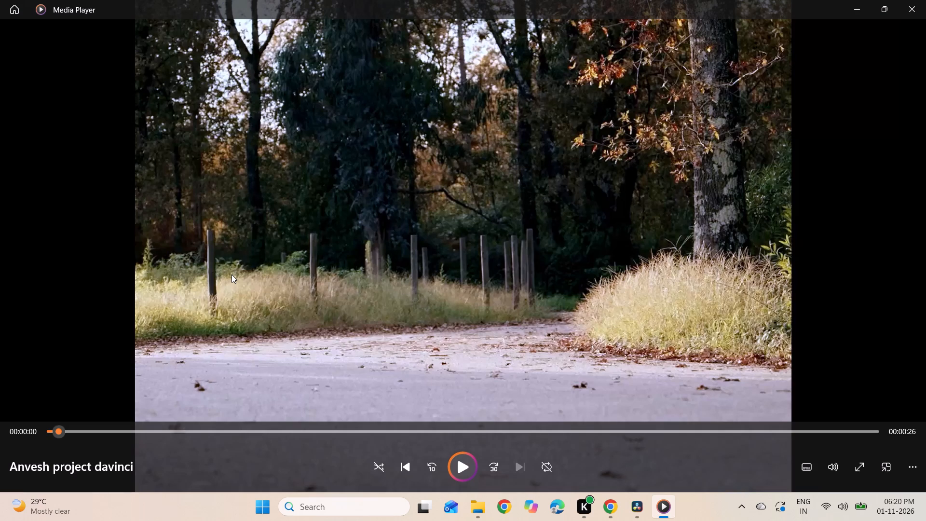
pyautogui.click(913, 8)
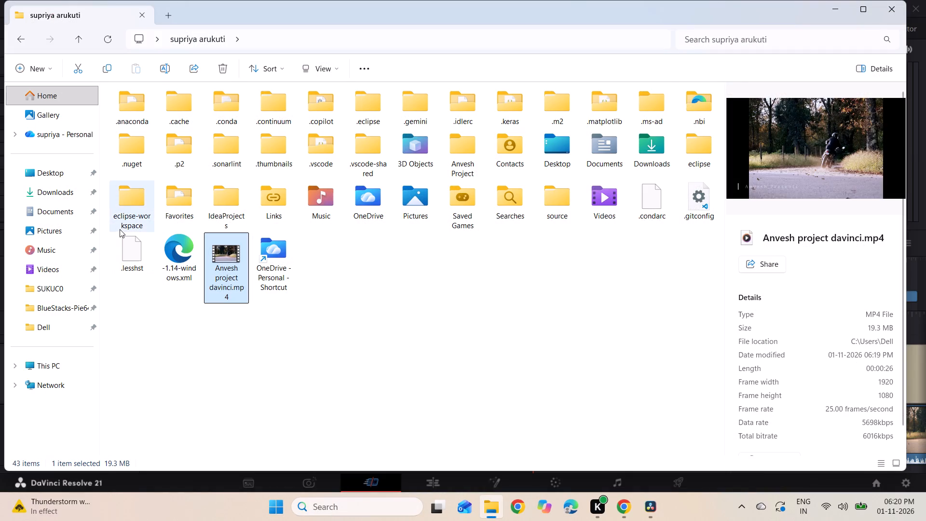
# Play the original "Rural side" motorcycle video from the recent files for comparison, and close the player and File Explorer.
pyautogui.click(61, 100)
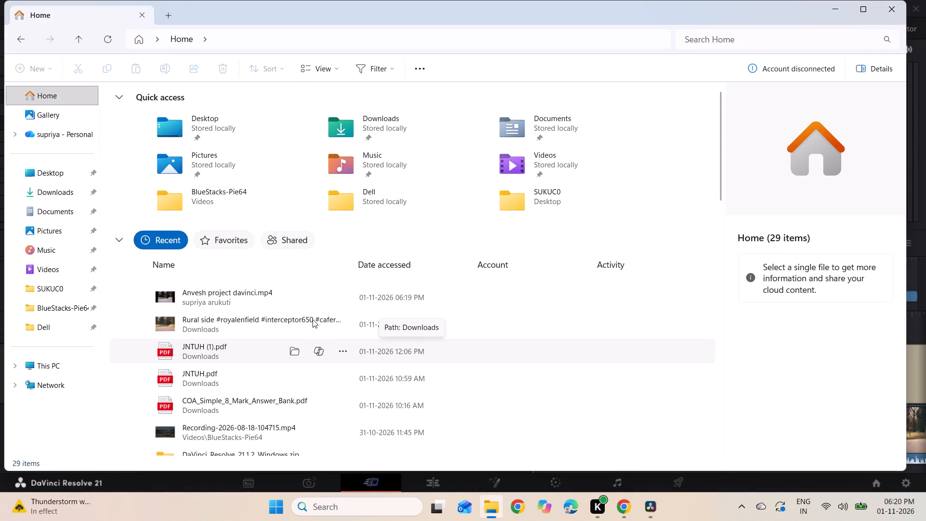
pyautogui.tripleClick(273, 327)
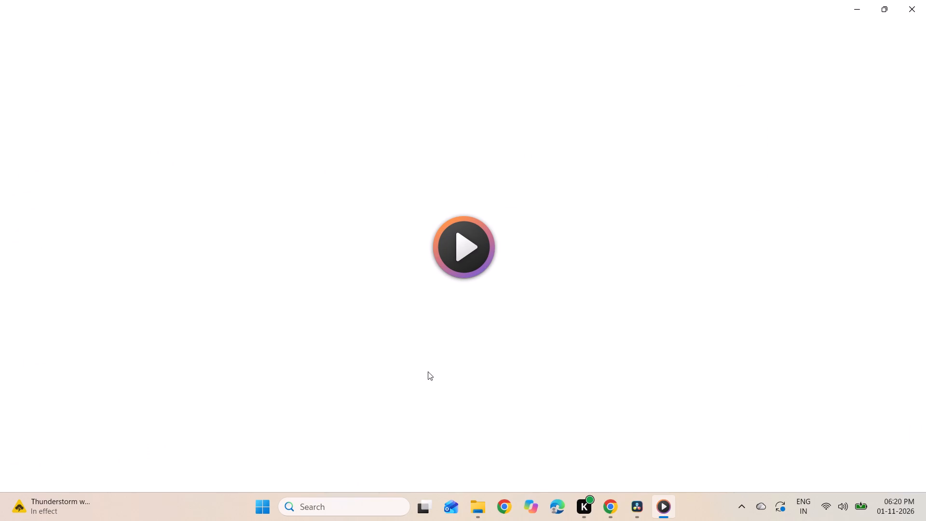
pyautogui.hscroll(1, 376, 370)
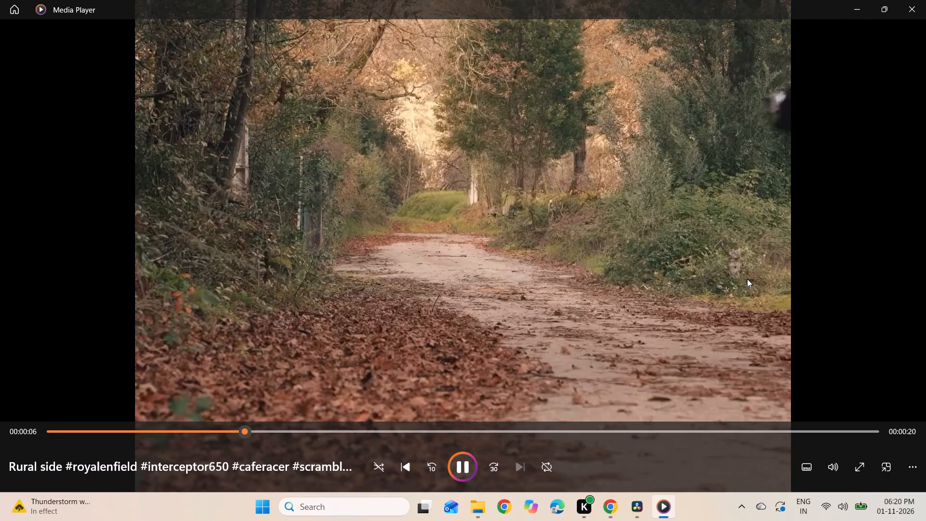
pyautogui.click(907, 2)
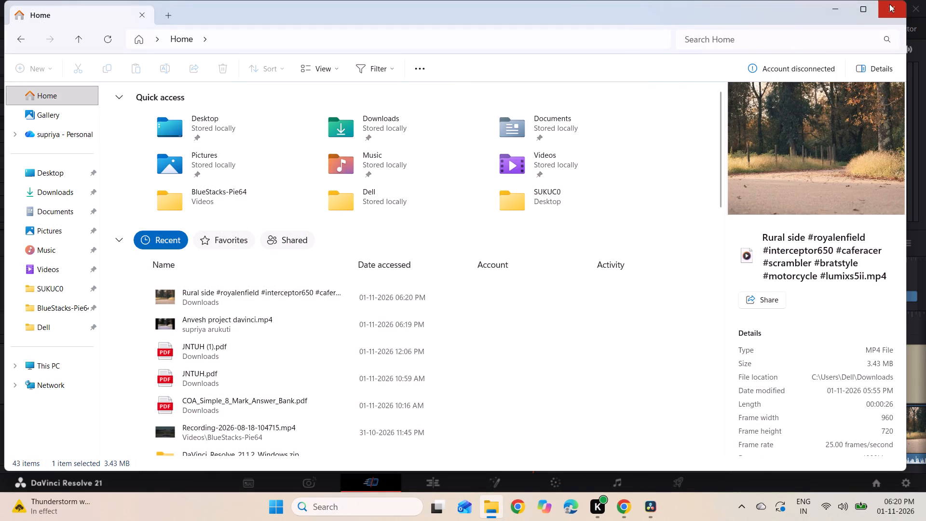
pyautogui.click(890, 8)
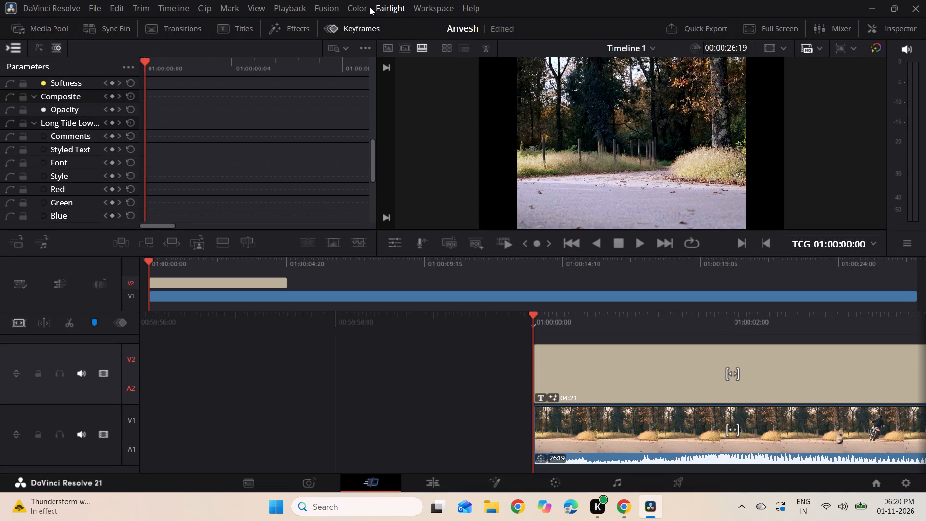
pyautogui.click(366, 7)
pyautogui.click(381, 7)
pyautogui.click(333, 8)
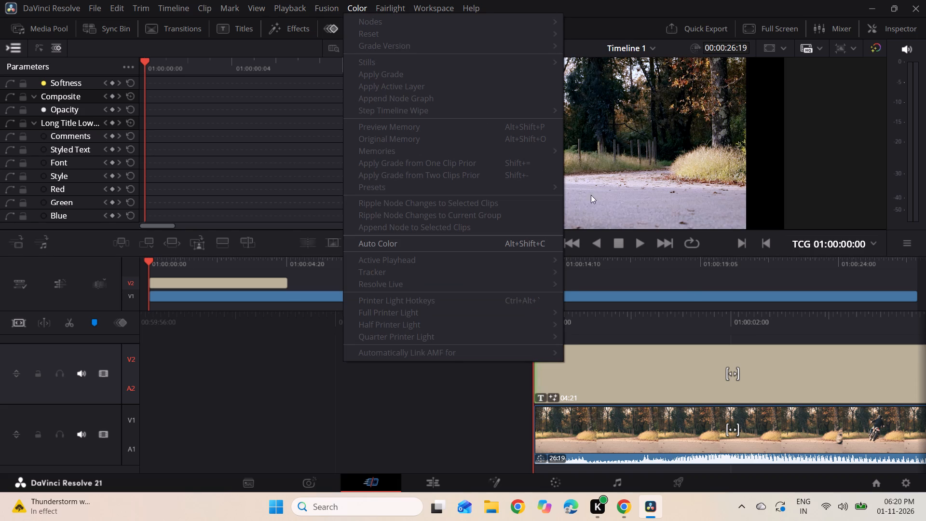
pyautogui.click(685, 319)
# In DaVinci Resolve, apply Auto Color with the playhead at 01:00:01:19 on Timeline 1.
pyautogui.hscroll(-1, 685, 319)
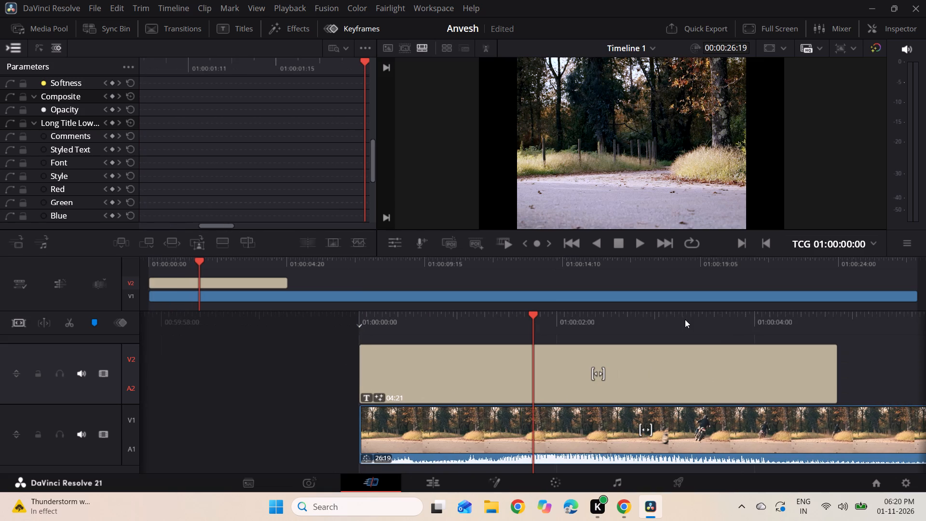
pyautogui.click(563, 134)
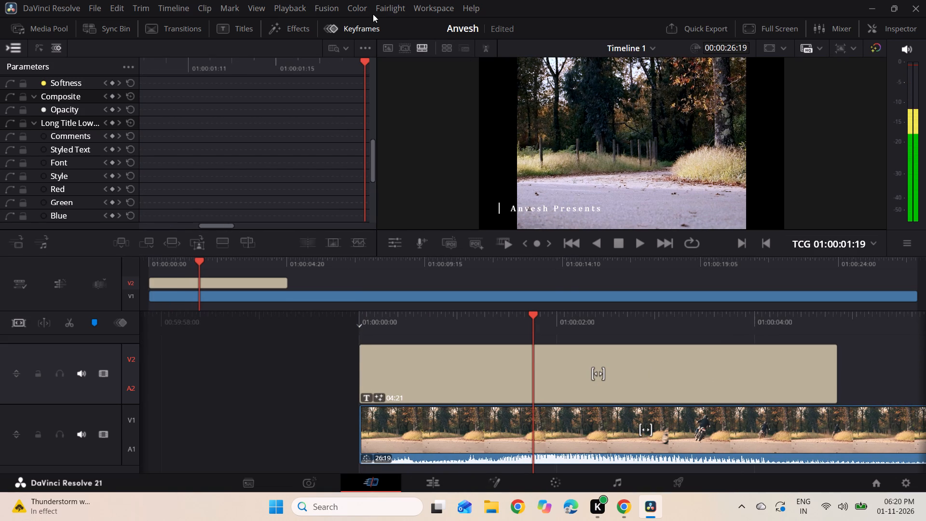
pyautogui.click(360, 8)
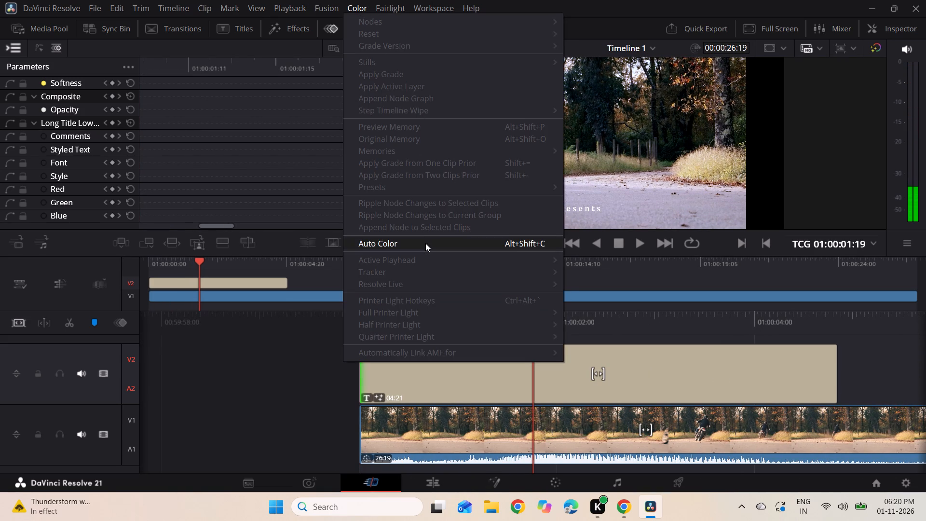
pyautogui.click(425, 243)
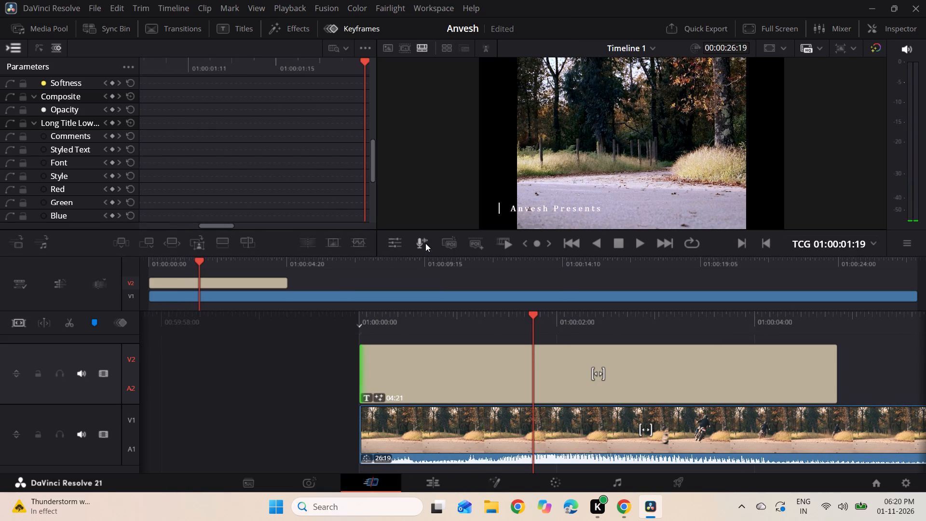
# Enable Fairlight's Exclusive Solo option.
pyautogui.click(385, 5)
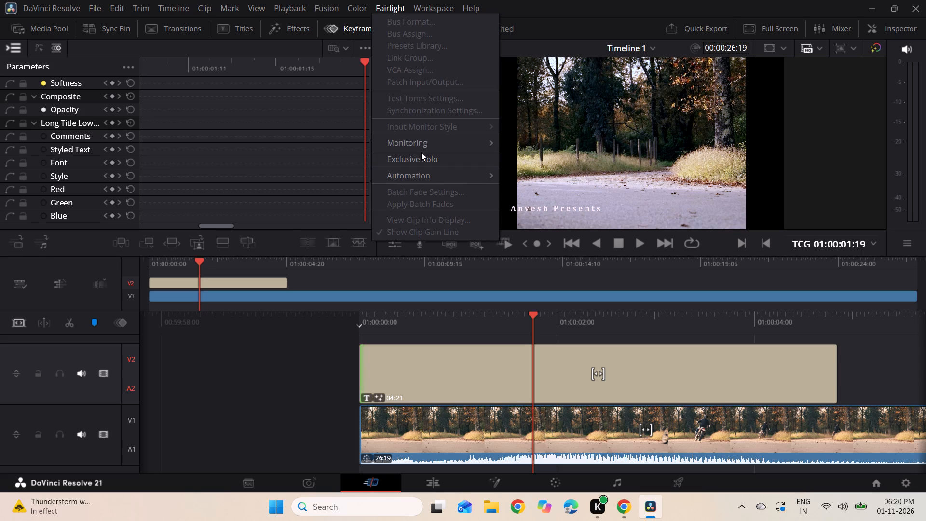
pyautogui.click(424, 159)
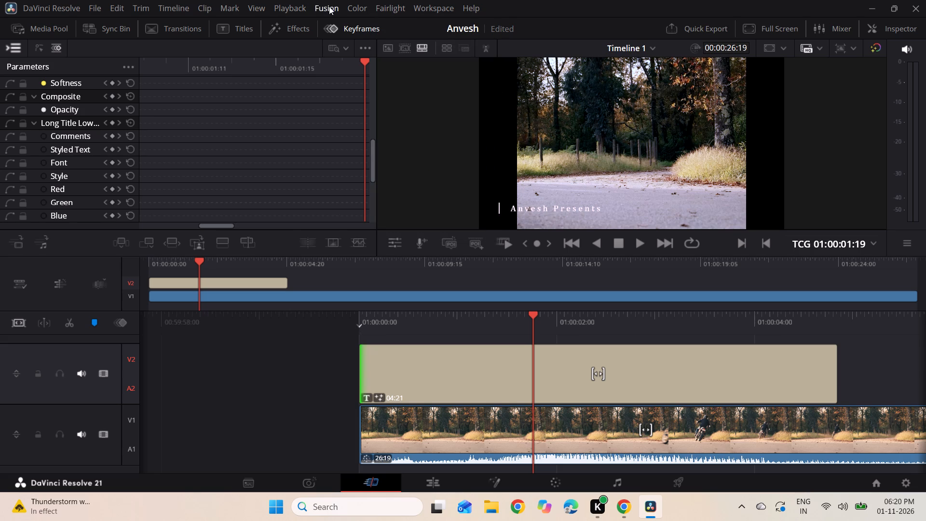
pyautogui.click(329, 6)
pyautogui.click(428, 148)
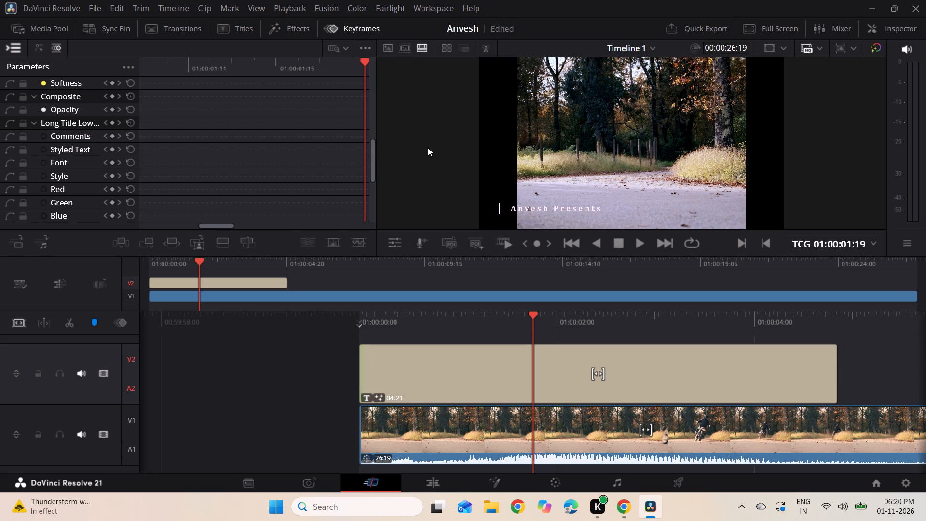
# Scrub through Timeline 1 to about 01:00:21:09 to review the color-corrected motorcycle footage.
pyautogui.hscroll(3, 454, 403)
pyautogui.hscroll(-4, 454, 403)
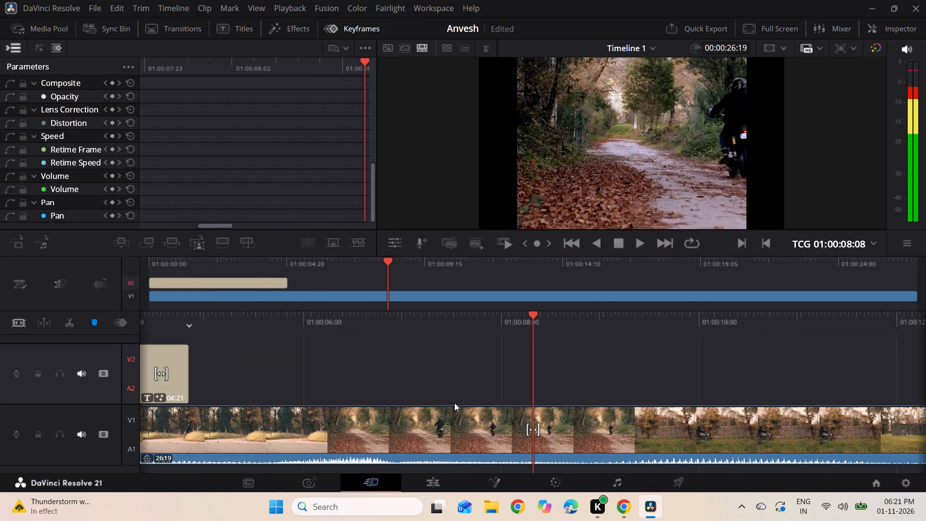
pyautogui.hscroll(-3, 454, 403)
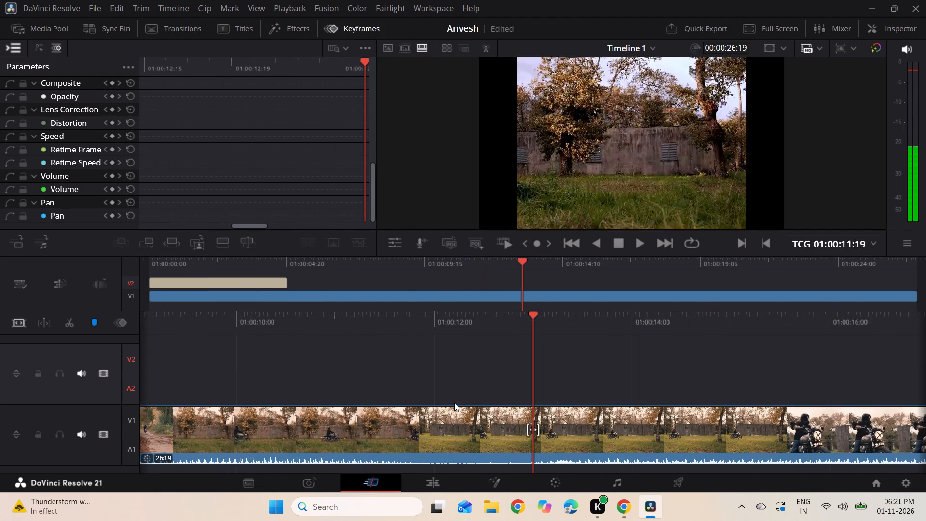
pyautogui.hscroll(-2, 454, 403)
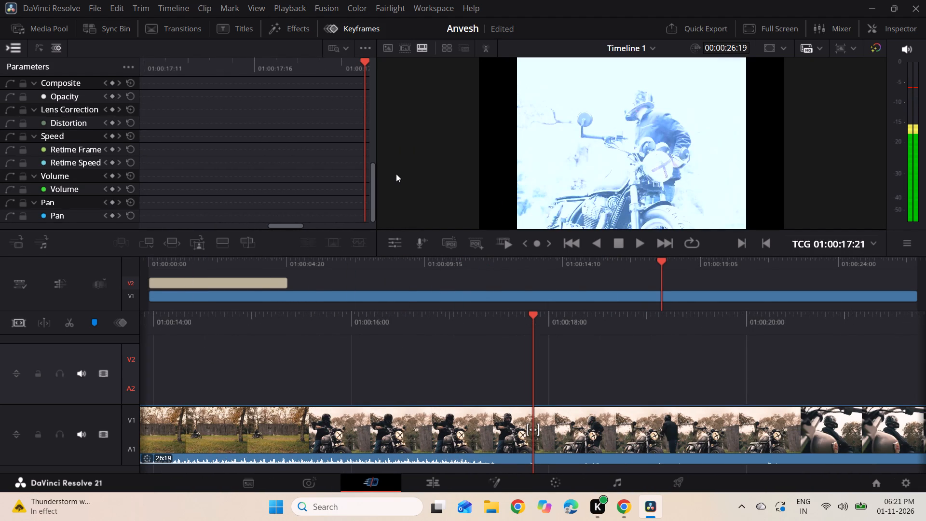
pyautogui.hscroll(-1, 472, 339)
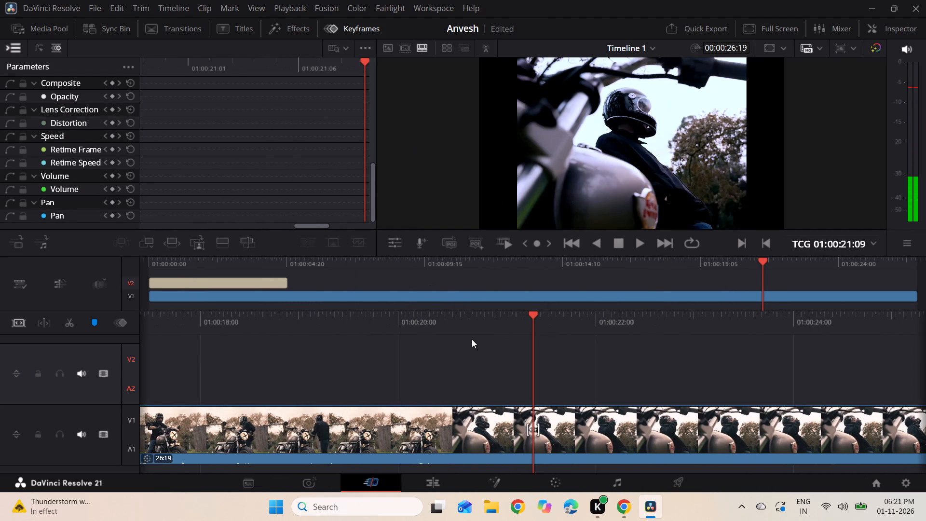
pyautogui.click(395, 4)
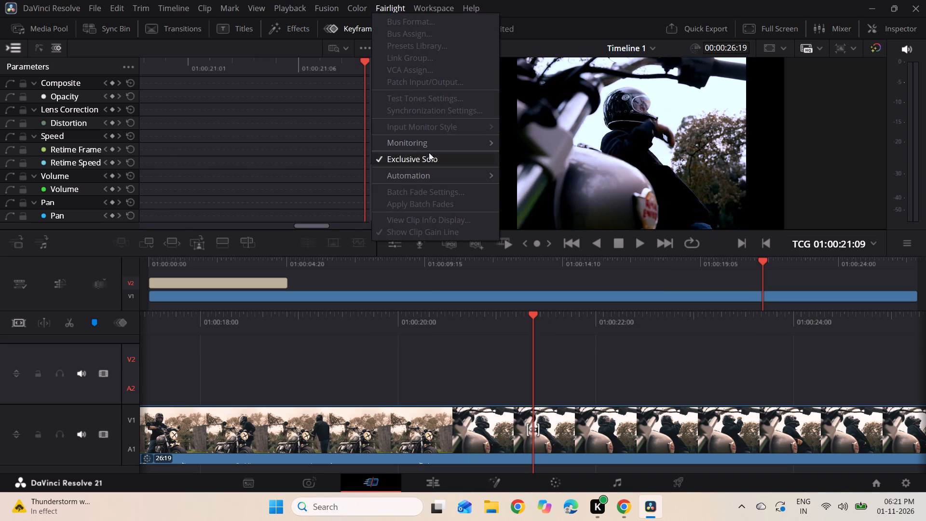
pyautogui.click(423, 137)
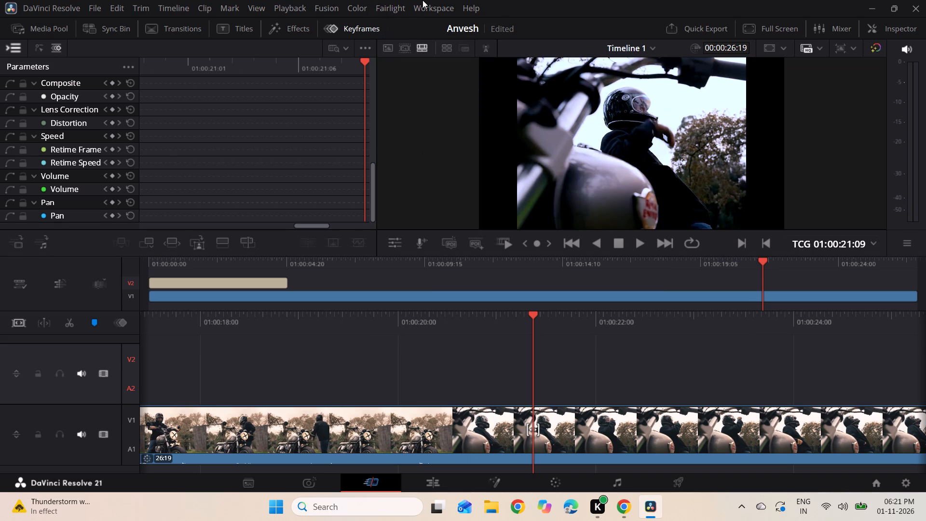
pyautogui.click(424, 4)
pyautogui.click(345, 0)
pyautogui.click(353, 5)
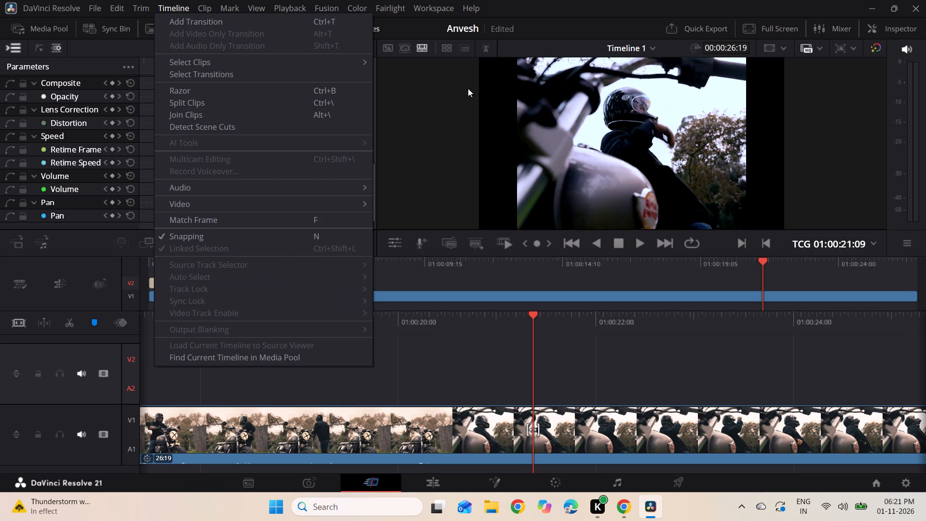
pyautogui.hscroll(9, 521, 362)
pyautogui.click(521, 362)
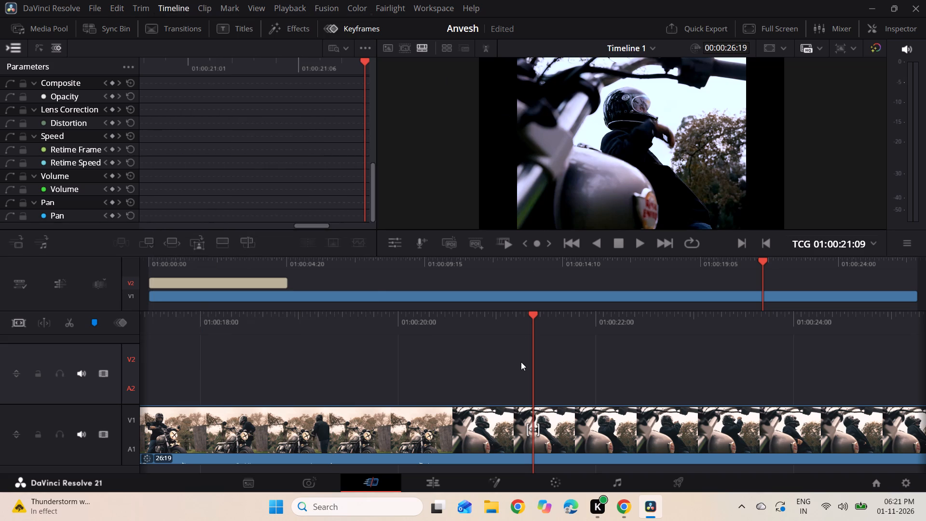
# Scrub back to the early part of Timeline 1 and forward toward its end to recheck the motorcycle footage.
pyautogui.hscroll(20, 521, 362)
pyautogui.hscroll(14, 521, 362)
pyautogui.hscroll(-1, 521, 362)
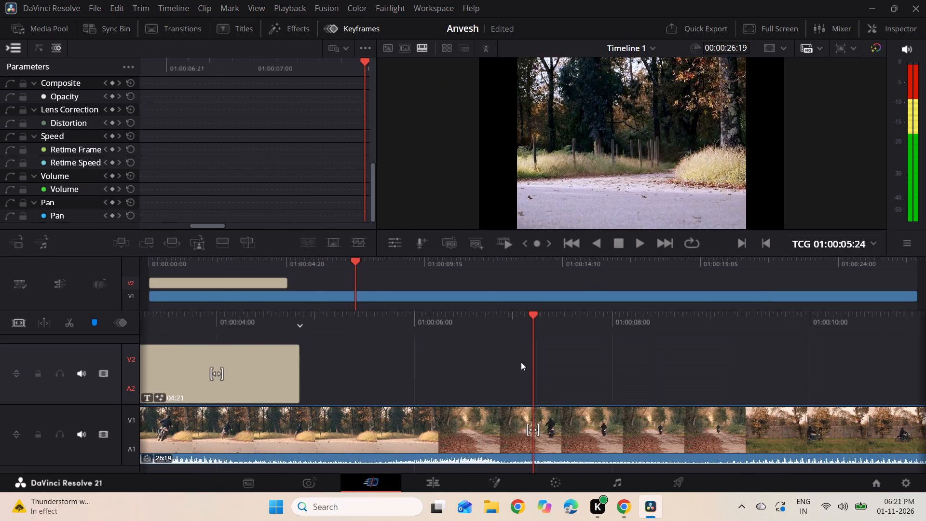
pyautogui.hscroll(-5, 521, 362)
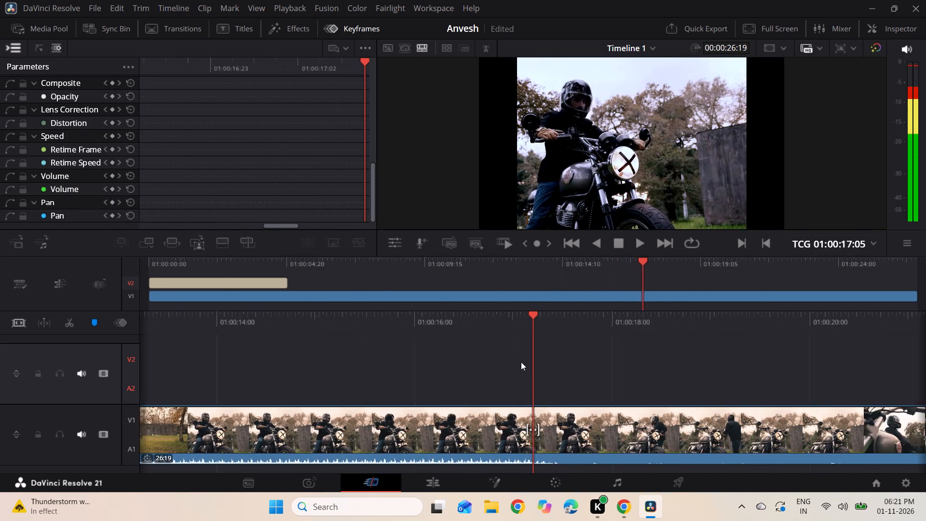
pyautogui.hscroll(-2, 521, 362)
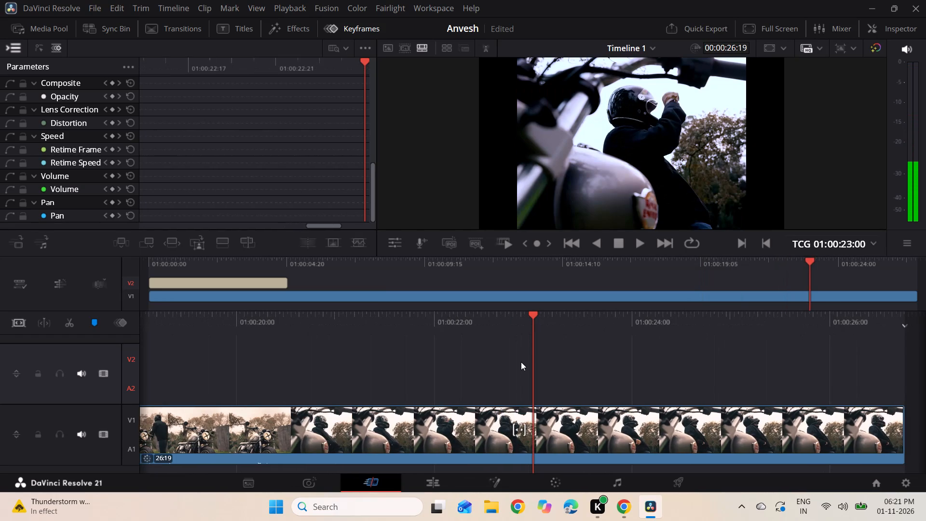
pyautogui.hscroll(-1, 521, 362)
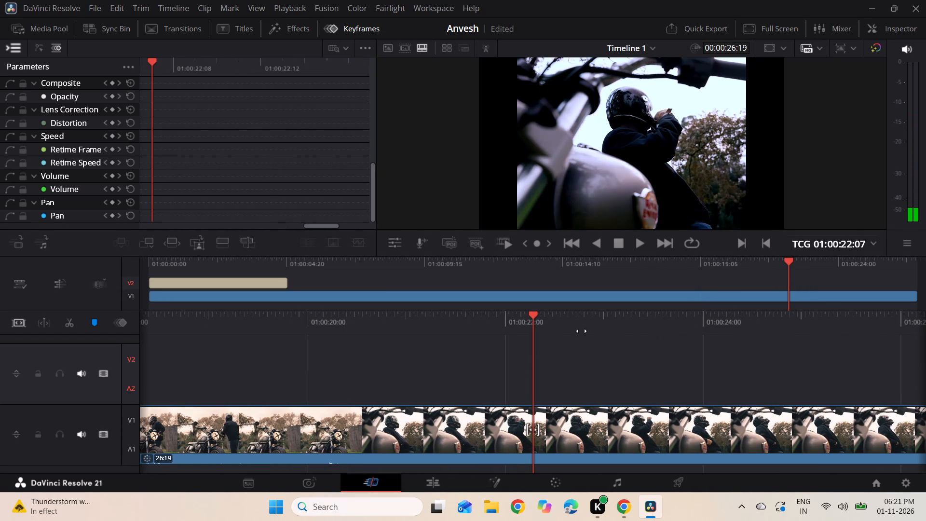
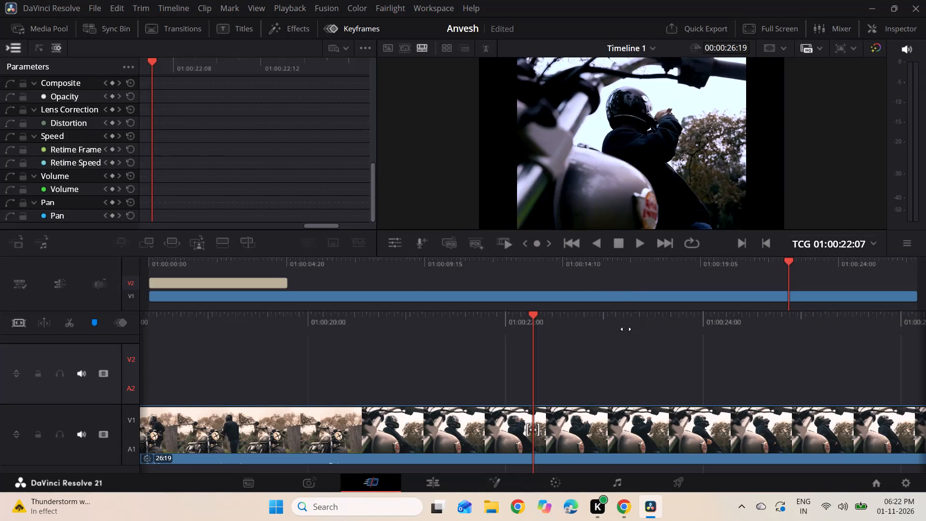
# Scrub Timeline 1 back from about 01:00:22:07 to the opening title section to recheck the color-corrected motorcycle footage.
pyautogui.hscroll(1, 626, 329)
pyautogui.hscroll(-1, 626, 329)
pyautogui.hscroll(2, 626, 329)
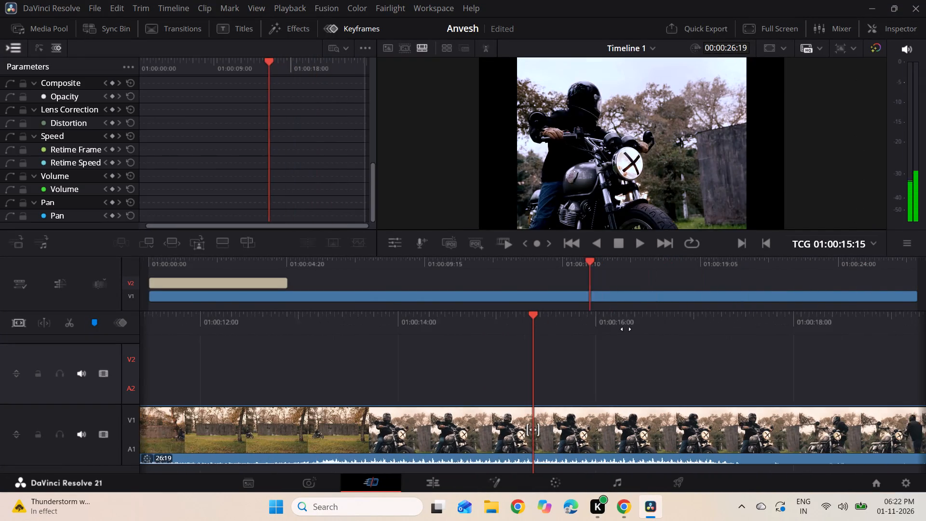
pyautogui.hscroll(4, 626, 329)
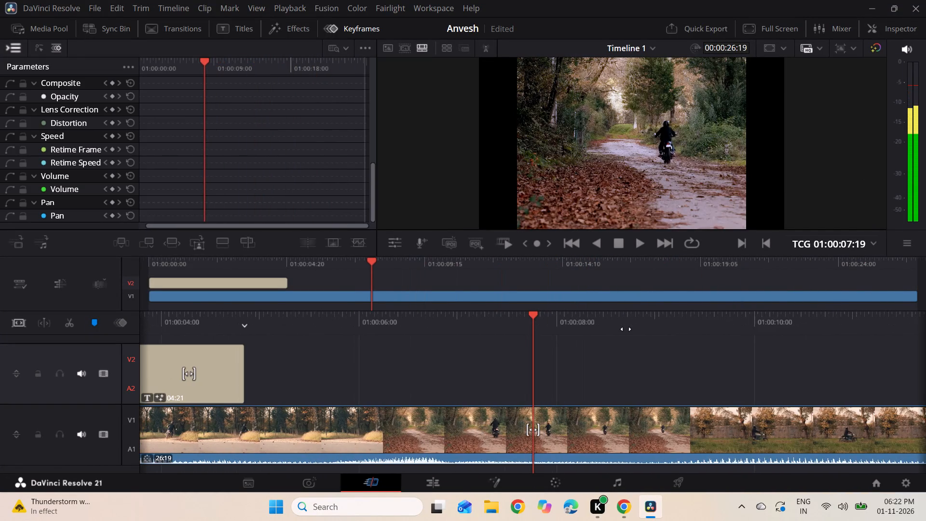
pyautogui.hscroll(1, 626, 329)
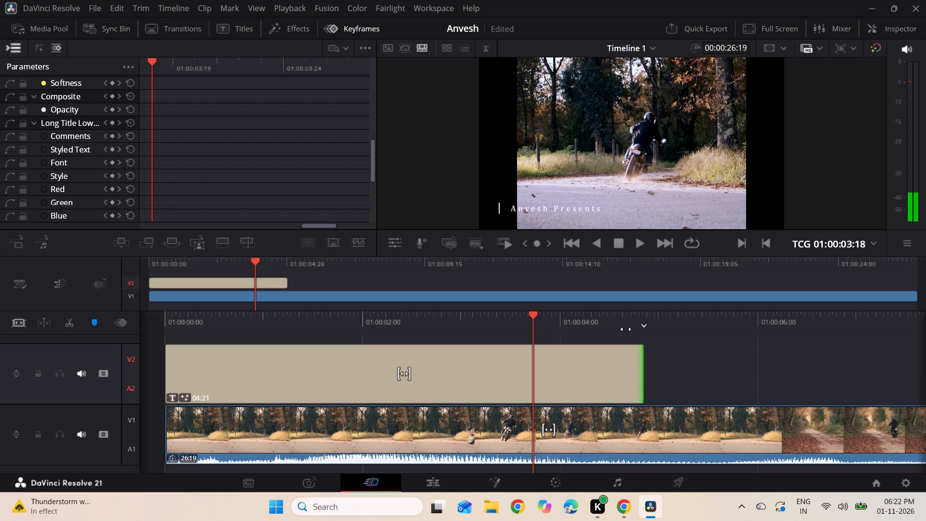
pyautogui.hscroll(1, 626, 329)
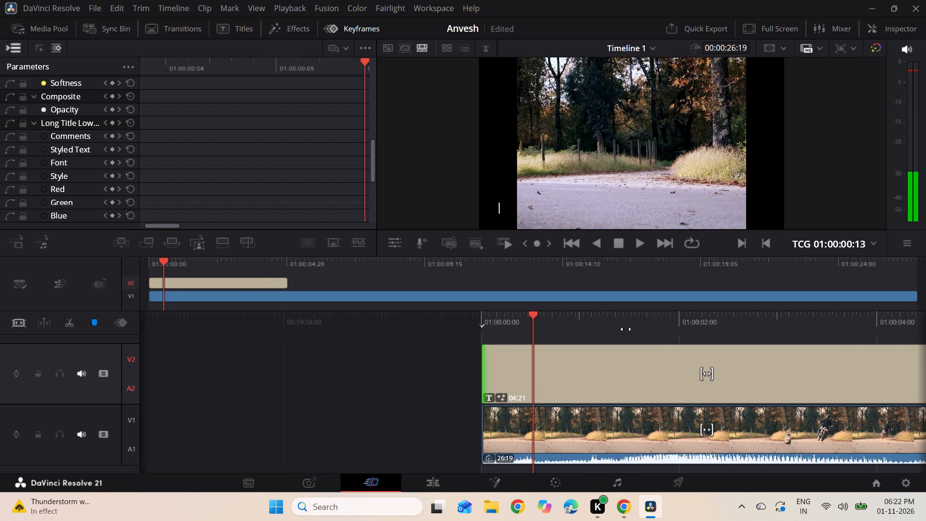
# Scrub through Timeline 1, return to the title section, and scrub forward to about 01:00:15:03 to review the motorcycle footage.
pyautogui.tripleClick(45, 3)
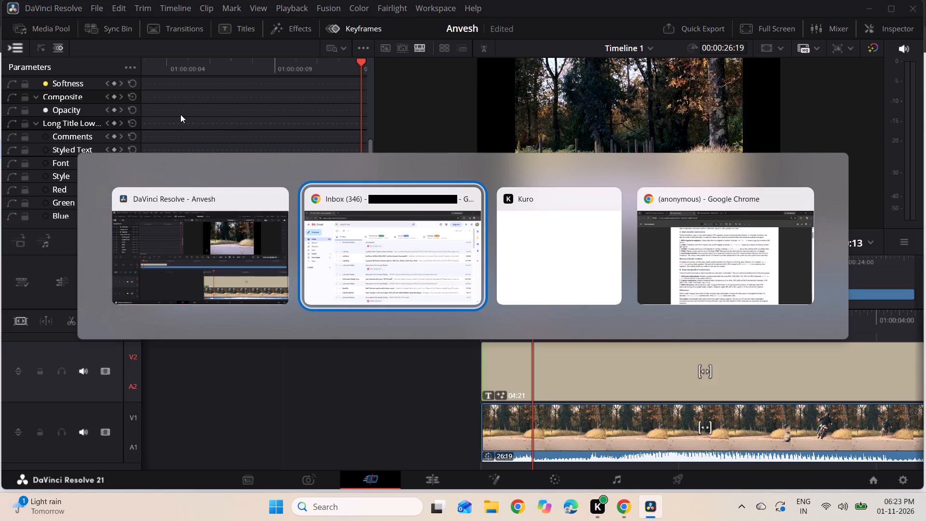
pyautogui.hscroll(-2, 560, 384)
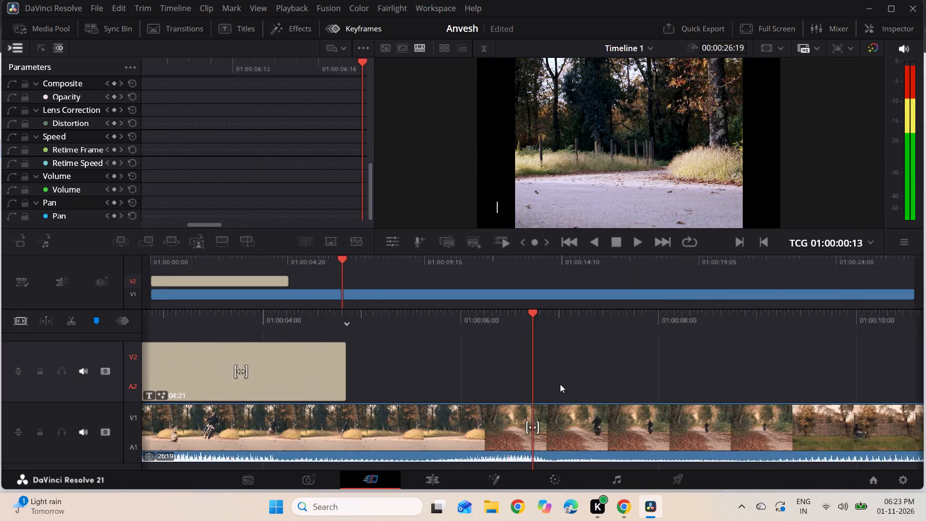
pyautogui.hscroll(-3, 560, 384)
pyautogui.hscroll(1, 560, 384)
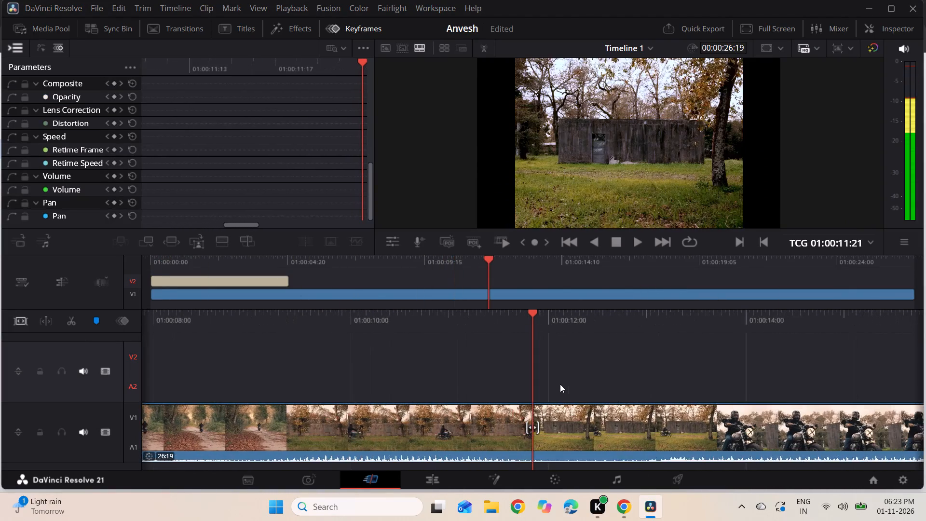
pyautogui.hscroll(3, 560, 384)
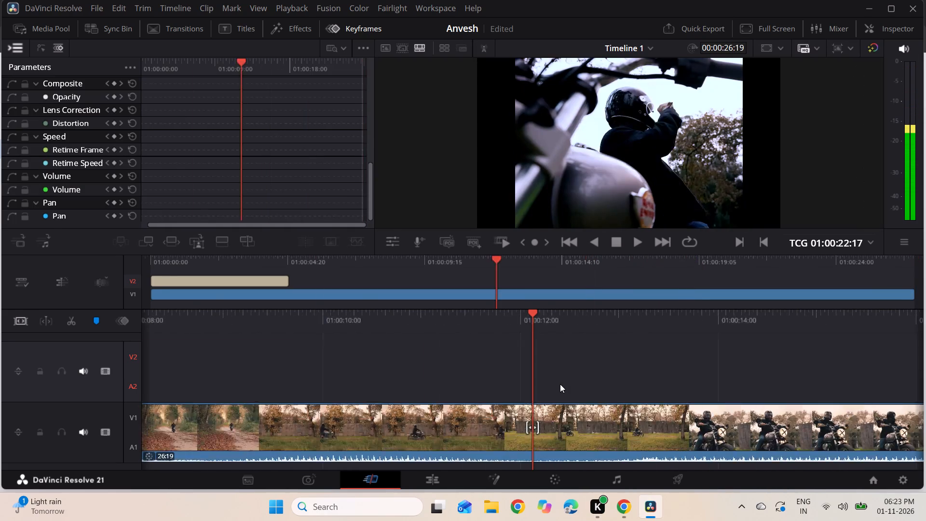
pyautogui.hscroll(2, 560, 384)
pyautogui.hscroll(-1, 560, 384)
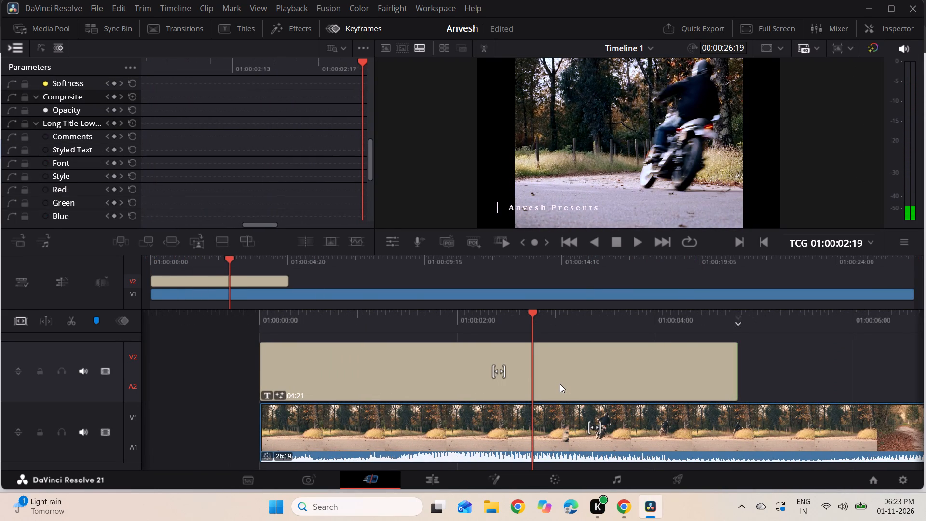
pyautogui.hscroll(-3, 560, 384)
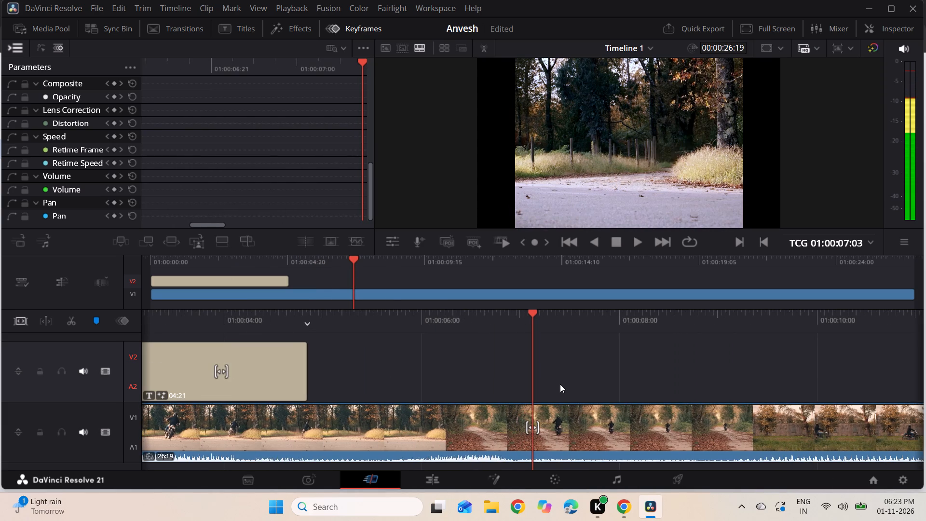
pyautogui.hscroll(-3, 560, 384)
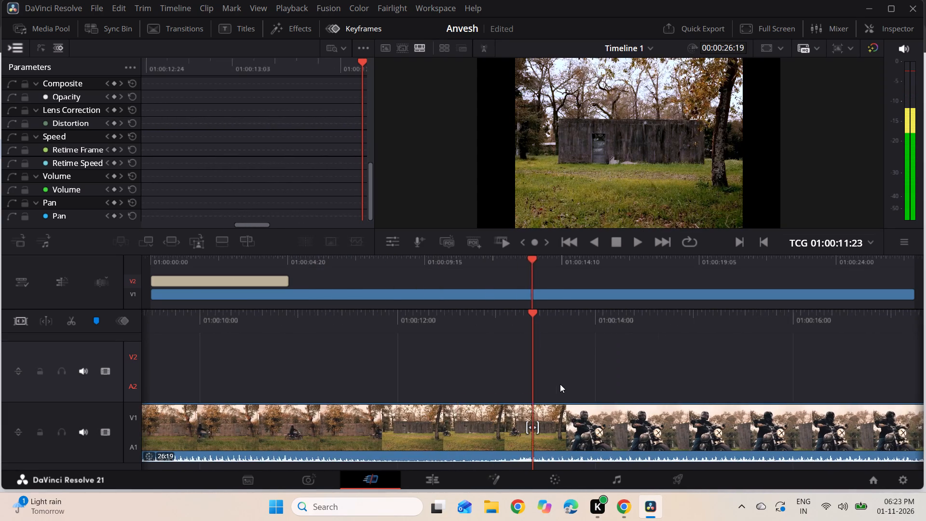
pyautogui.hscroll(-2, 560, 384)
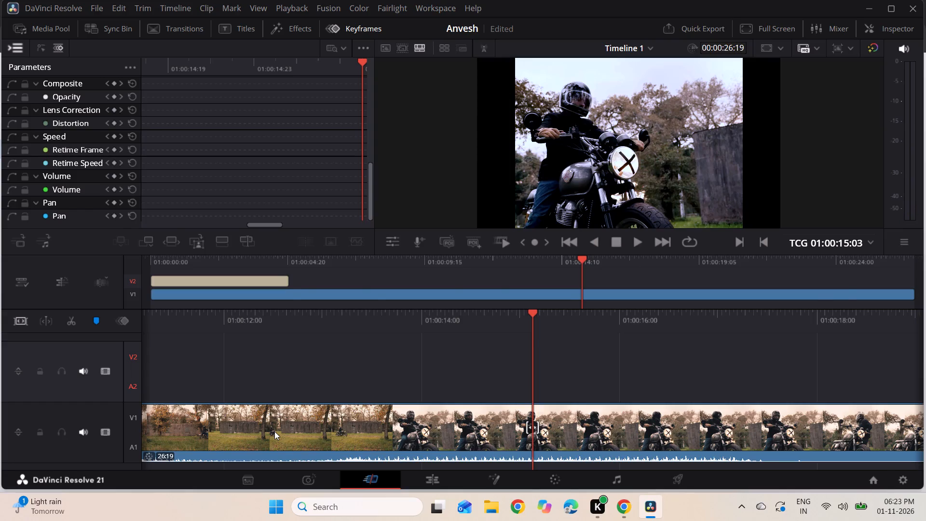
pyautogui.hscroll(-1, 274, 431)
# Open File Explorer and play the recent video "Anvesh project davinci.mp4" to check it.
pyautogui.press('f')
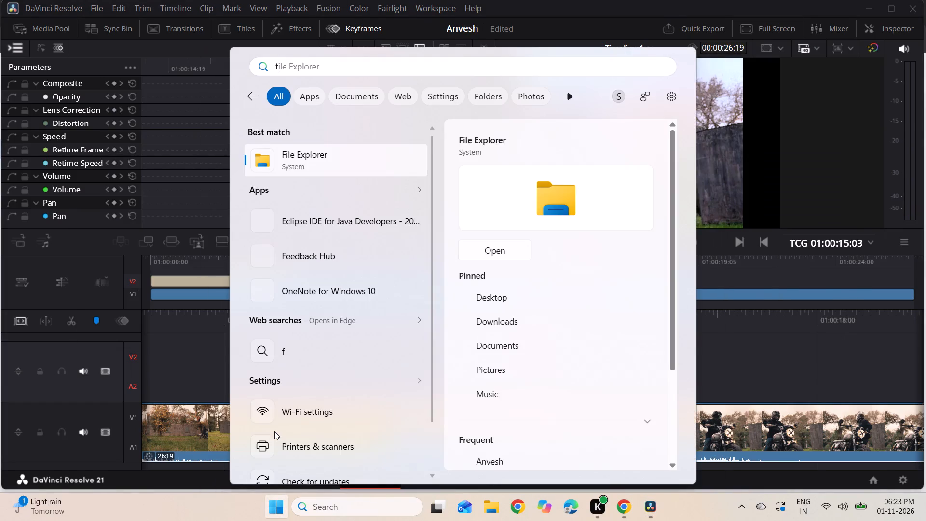
pyautogui.press('Return')
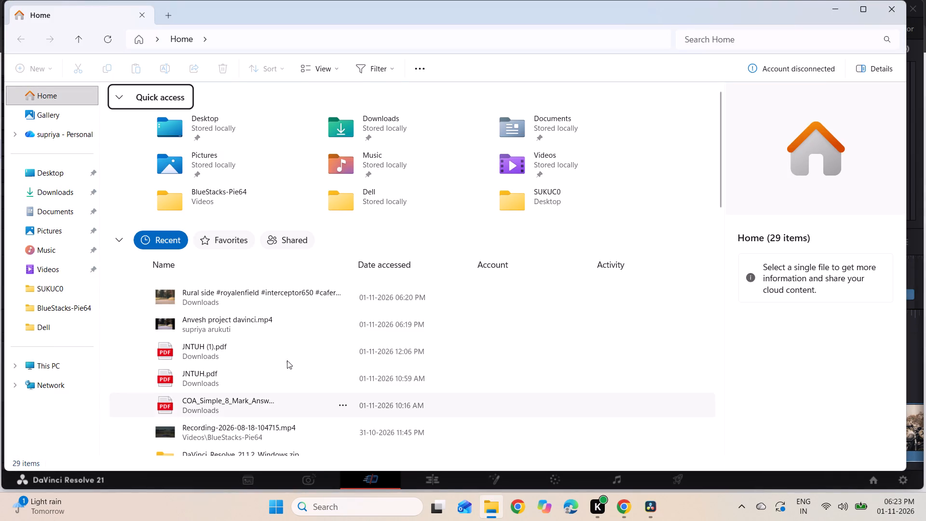
pyautogui.tripleClick(255, 325)
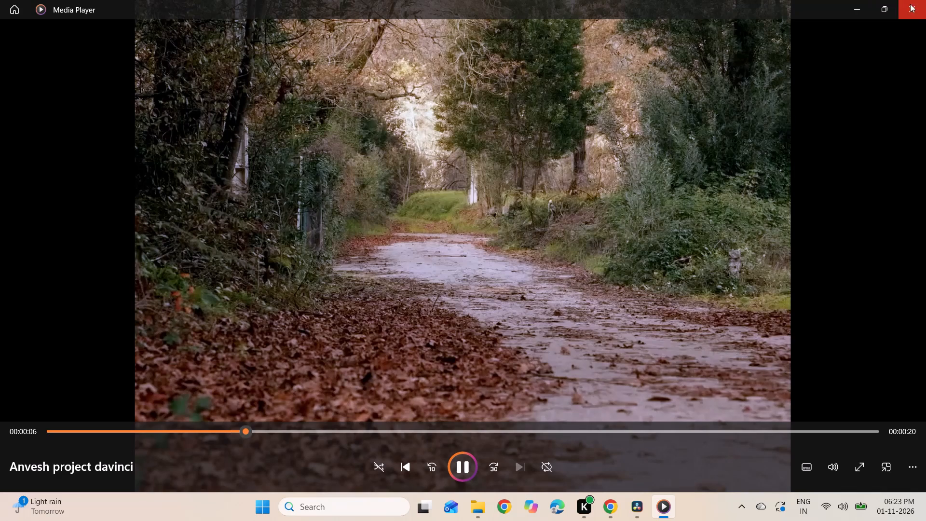
# Close the exported video and play the original "Rural side #royalenfield" clip from the recent files to compare its colors.
pyautogui.click(925, 6)
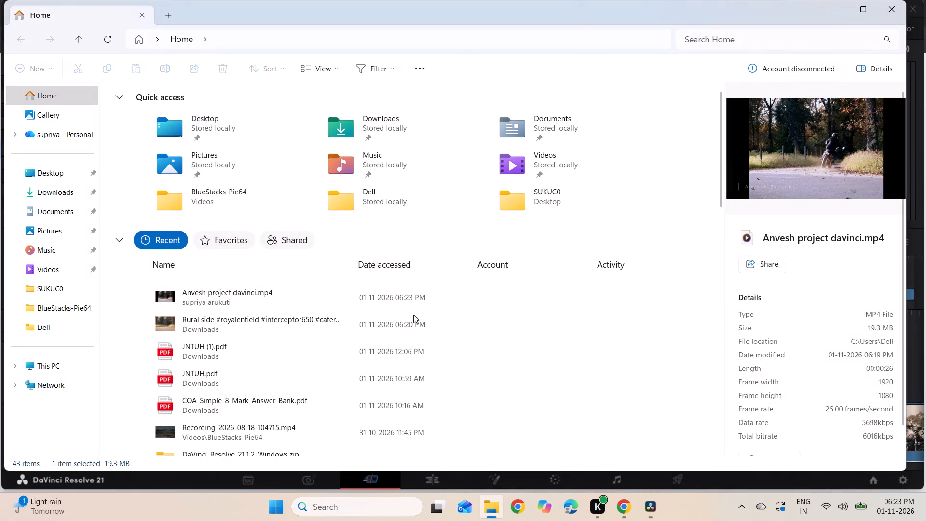
pyautogui.doubleClick(249, 323)
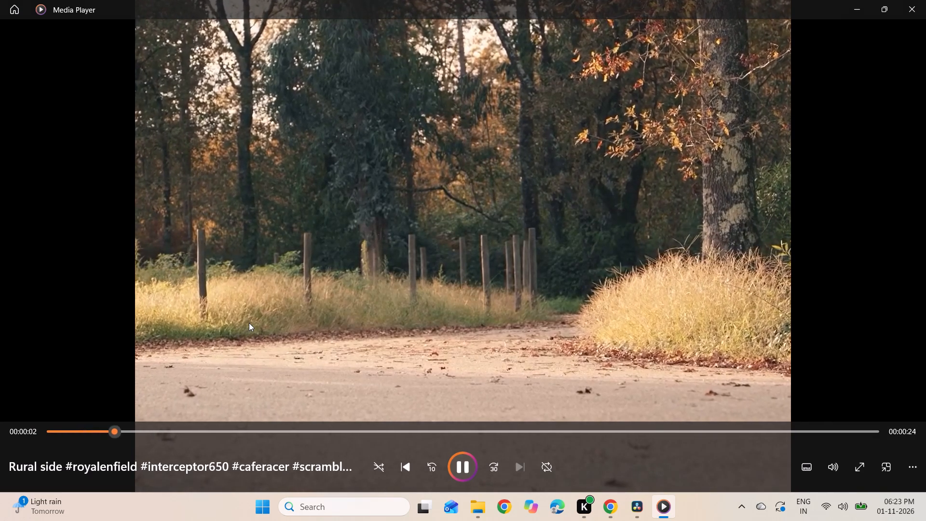
pyautogui.moveTo(249, 323); pyautogui.dragTo(304, 292)
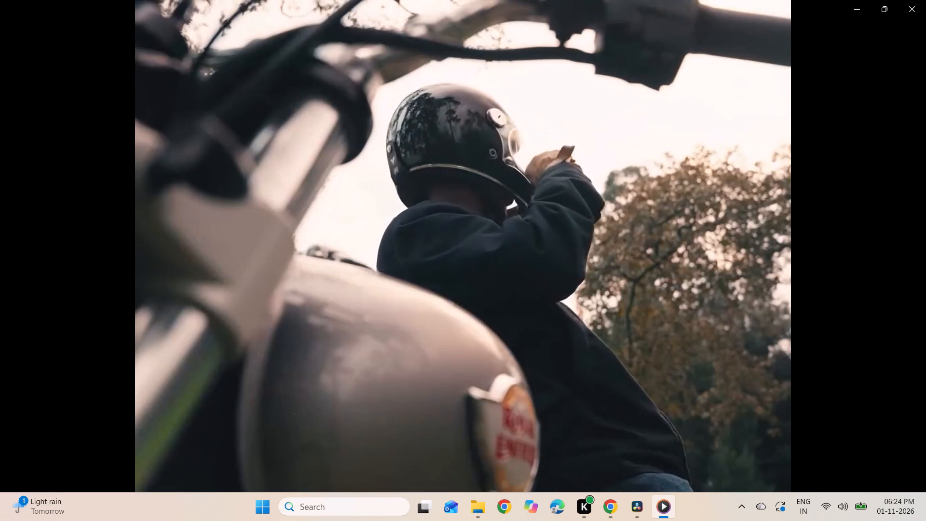
pyautogui.click(922, 5)
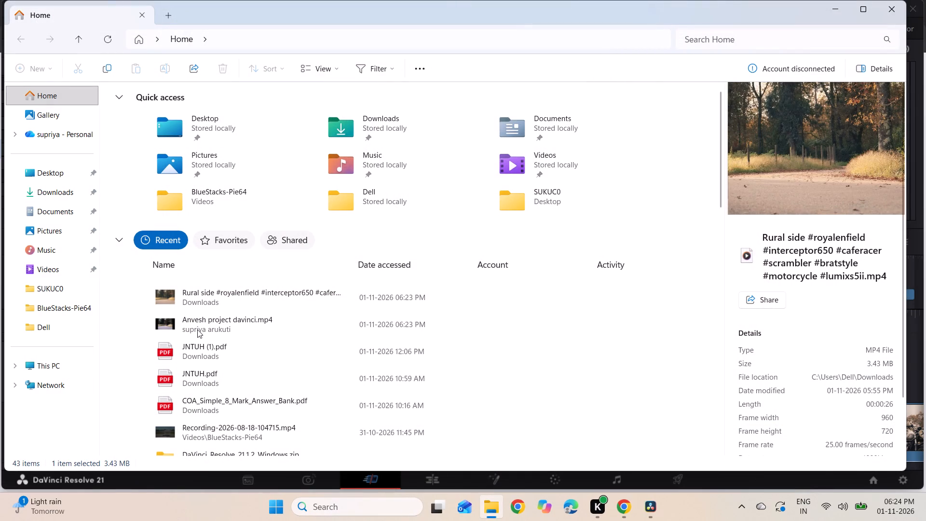
# Play "Anvesh project davinci.mp4" again from the recent files, skipping backward near its start, to compare it with the original.
pyautogui.doubleClick(198, 325)
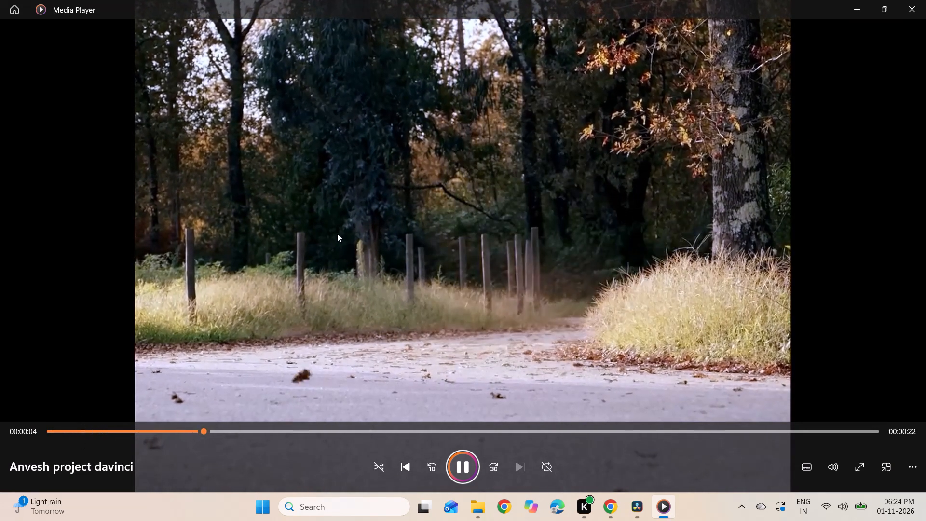
pyautogui.click(337, 233)
pyautogui.click(337, 233)
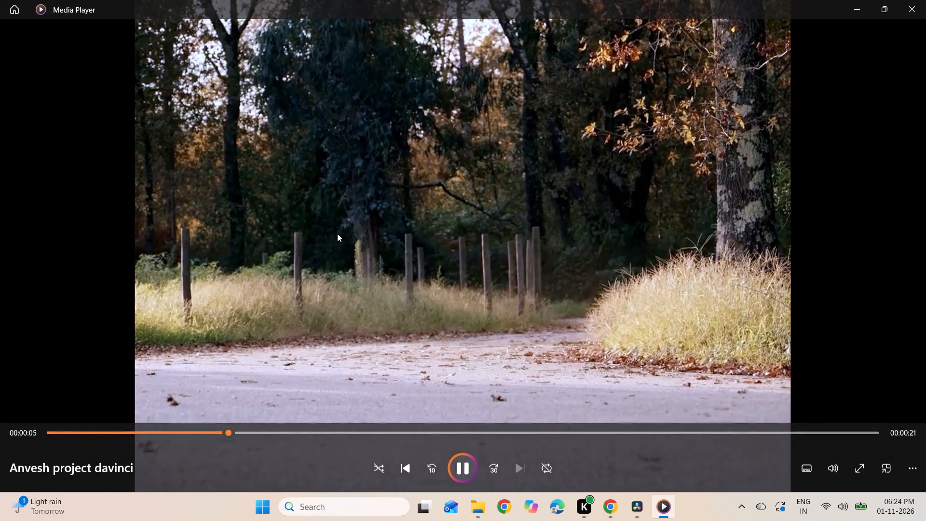
pyautogui.press('Left')
pyautogui.press('Left')
pyautogui.press('Left')
pyautogui.press('Left')
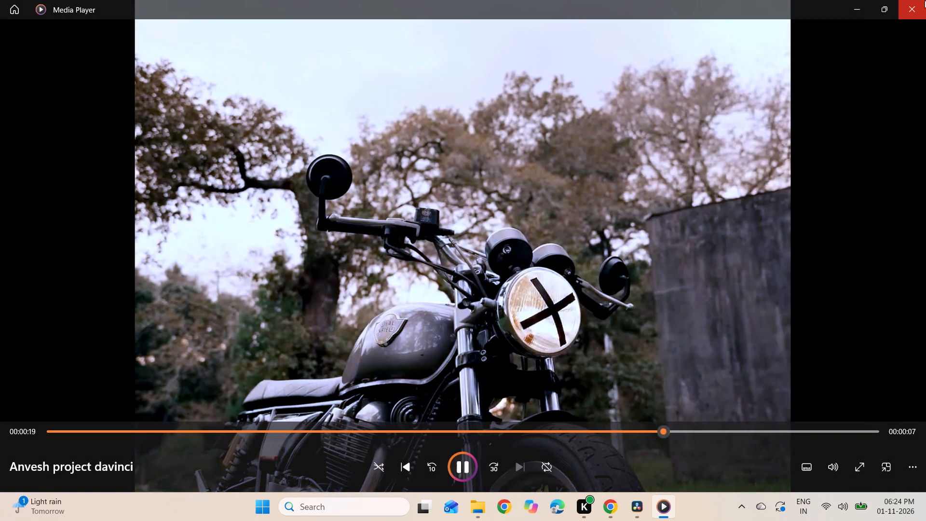
# Close the exported video "Anvesh project davinci" and quit DaVinci Resolve.
pyautogui.click(917, 0)
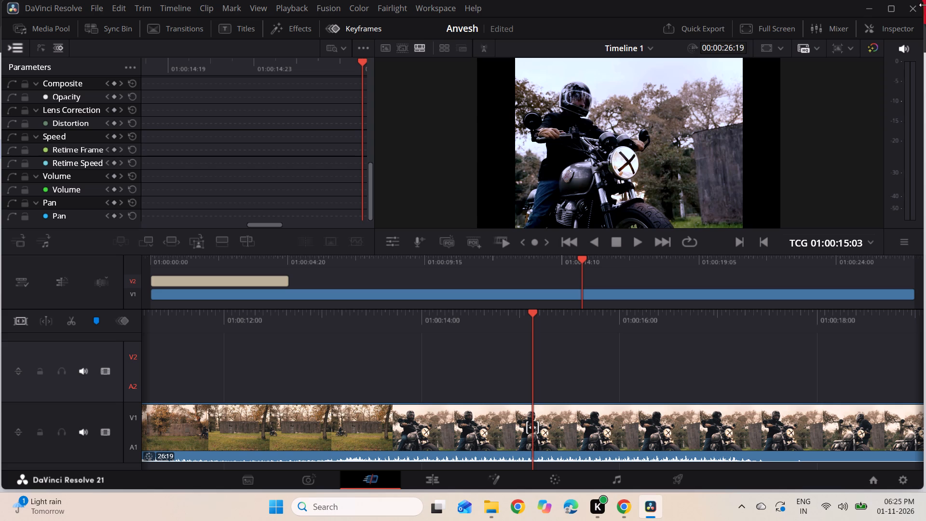
pyautogui.click(911, 8)
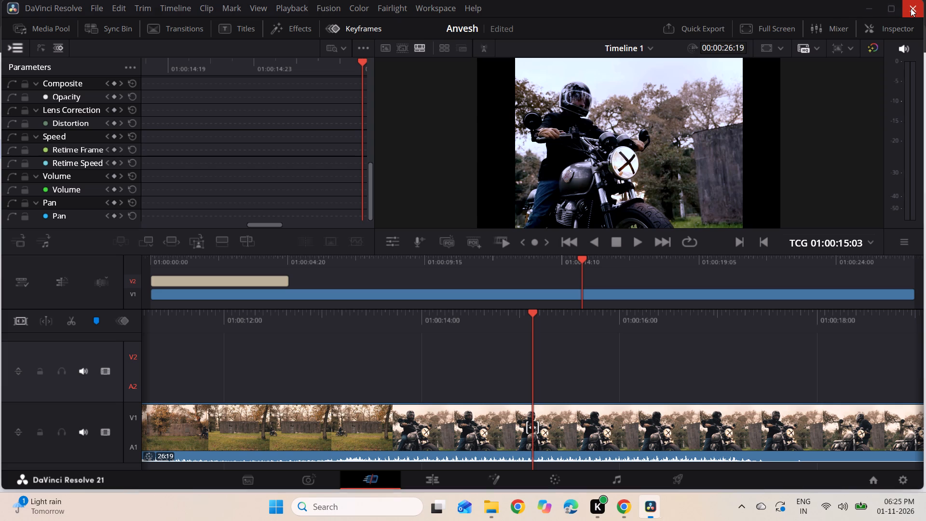